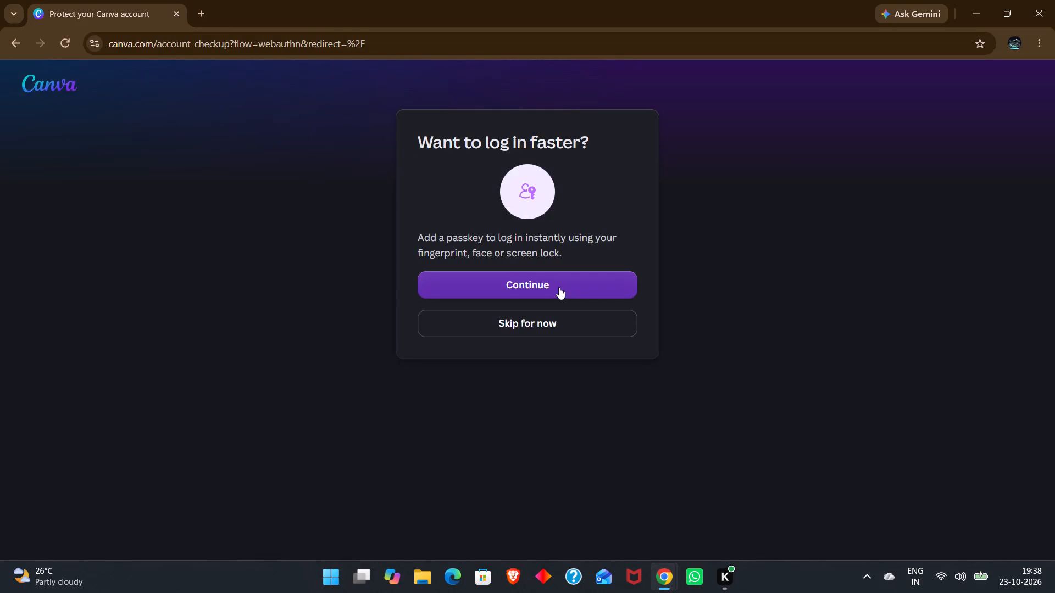
Accept the offer to add a passkey for faster login to the Canva account.
left_click(559, 287)
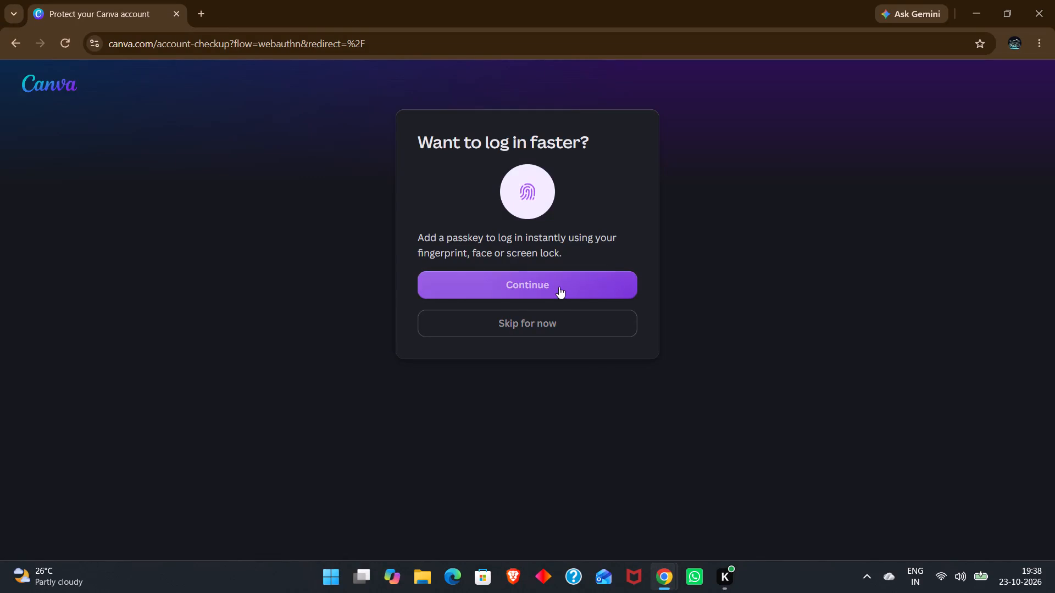
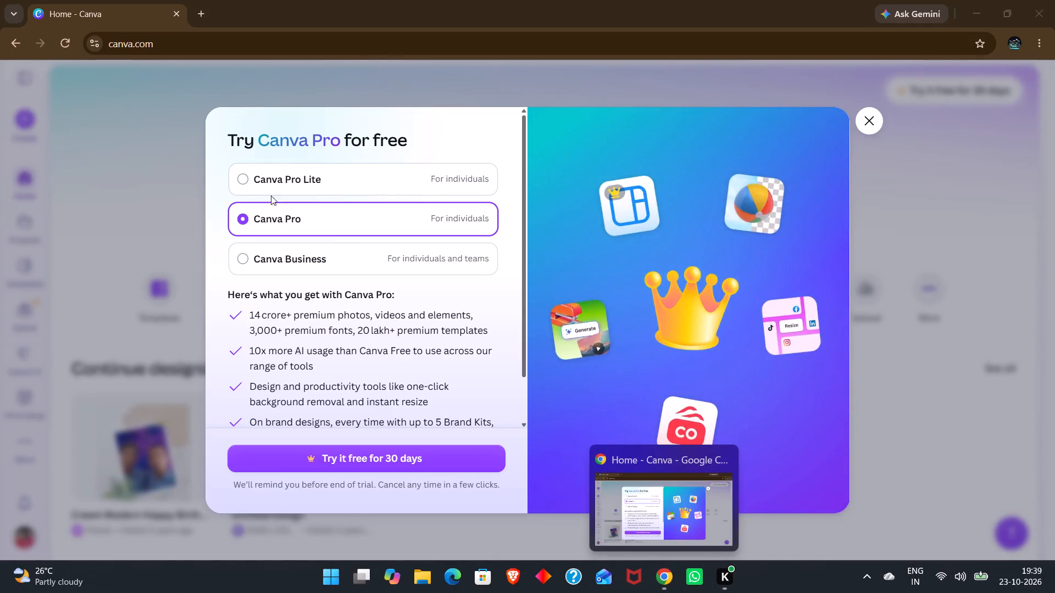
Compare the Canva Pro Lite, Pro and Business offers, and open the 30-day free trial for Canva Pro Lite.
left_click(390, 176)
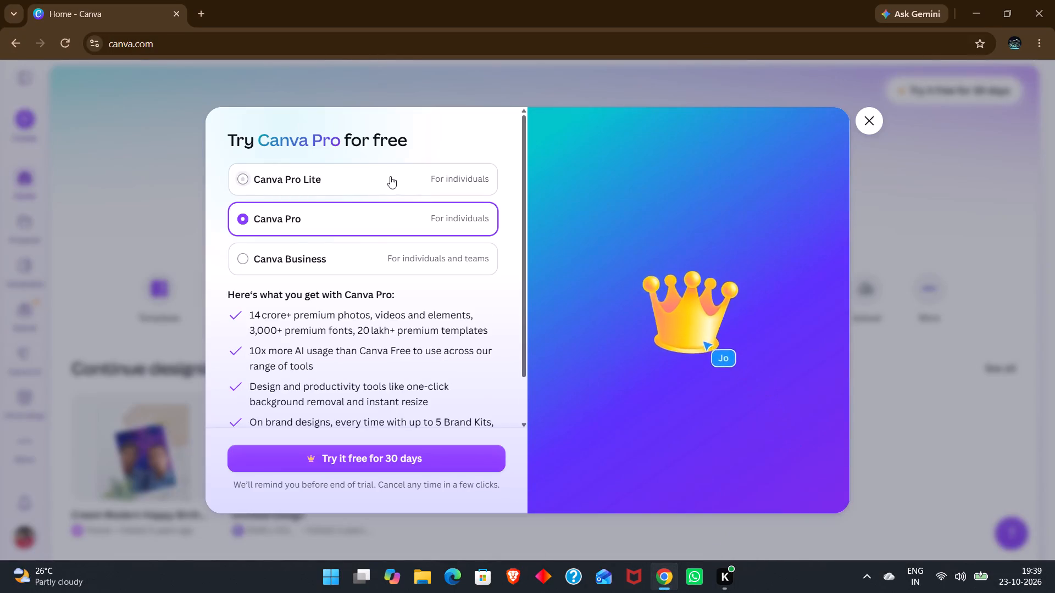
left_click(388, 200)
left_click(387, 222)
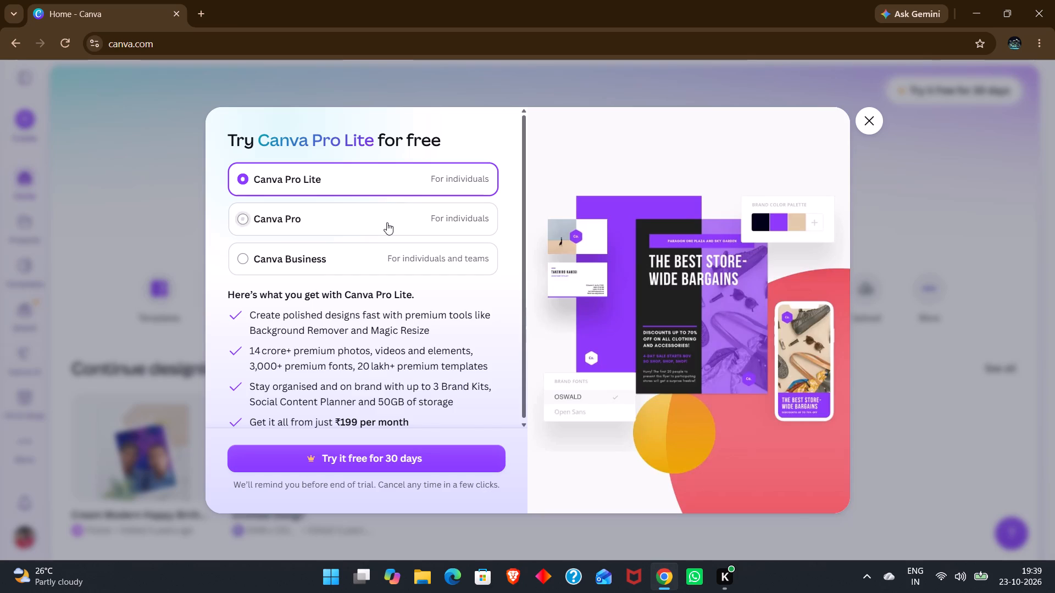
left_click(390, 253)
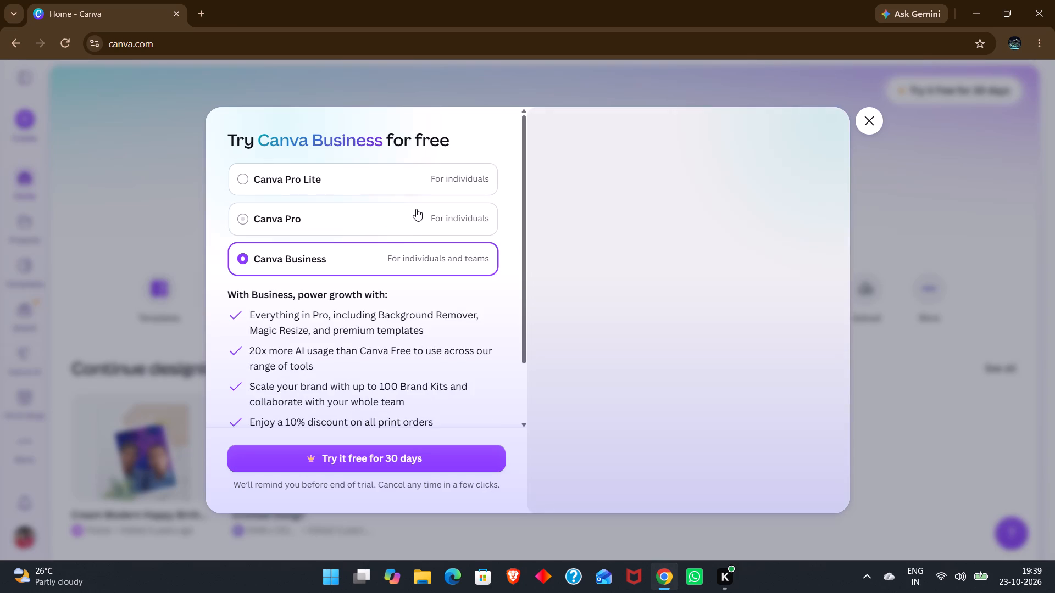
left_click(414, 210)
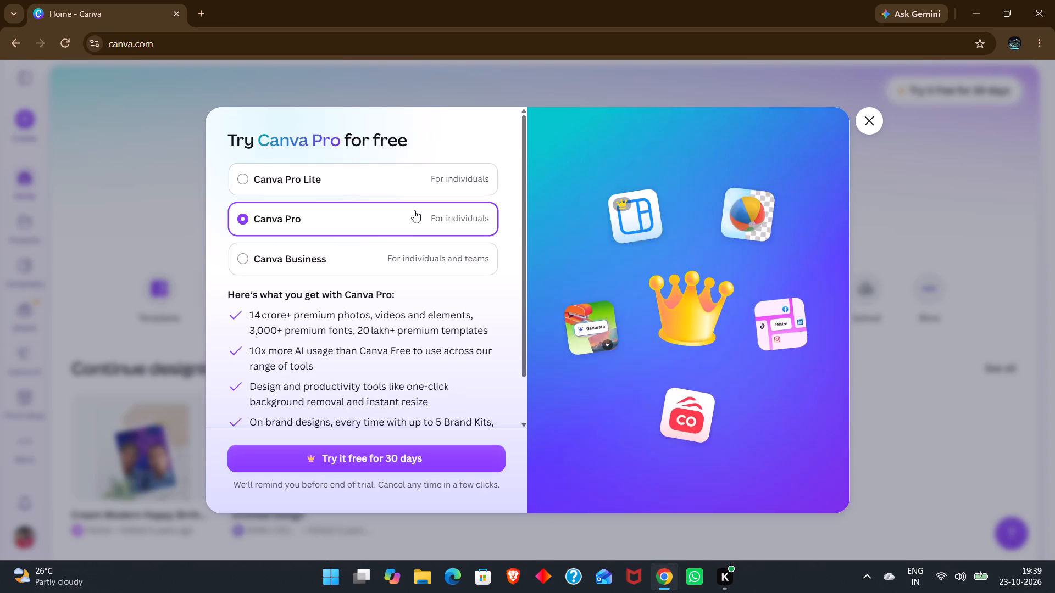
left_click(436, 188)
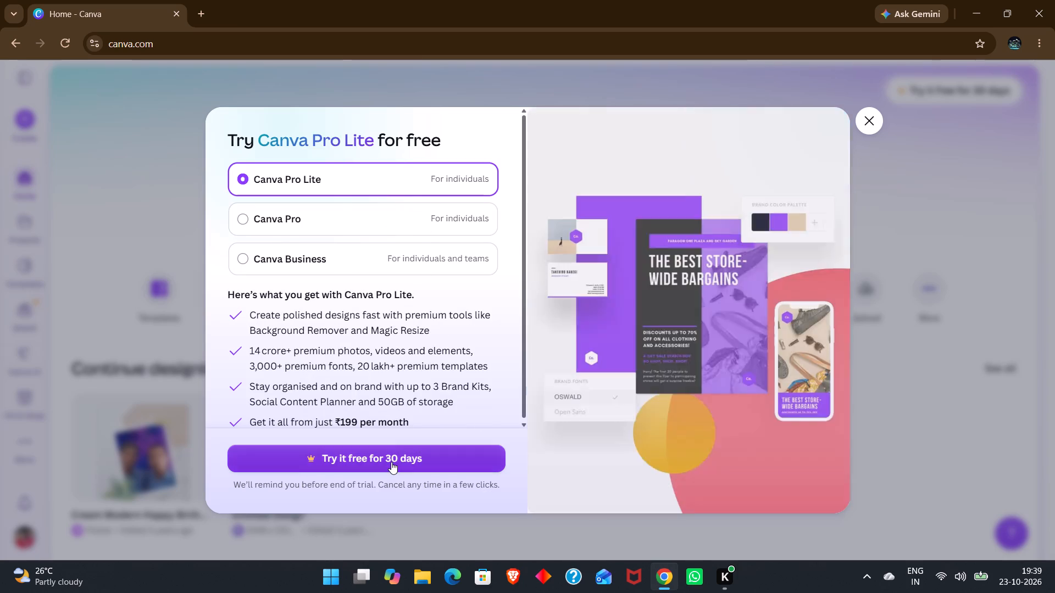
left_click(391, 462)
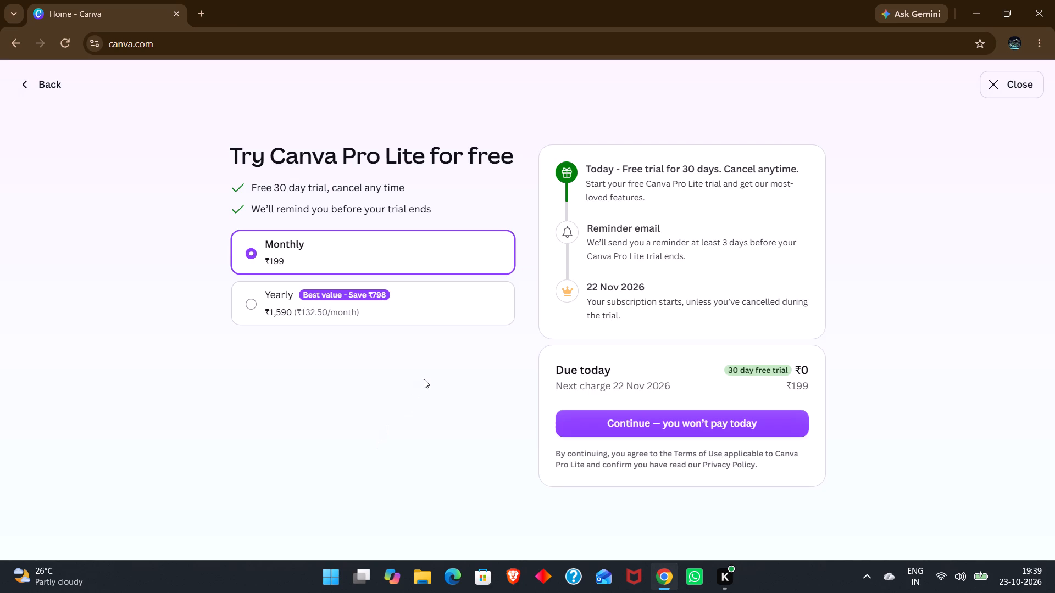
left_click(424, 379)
Reopen Canva from the Google search result "Log into your Canva account".
left_click(276, 227)
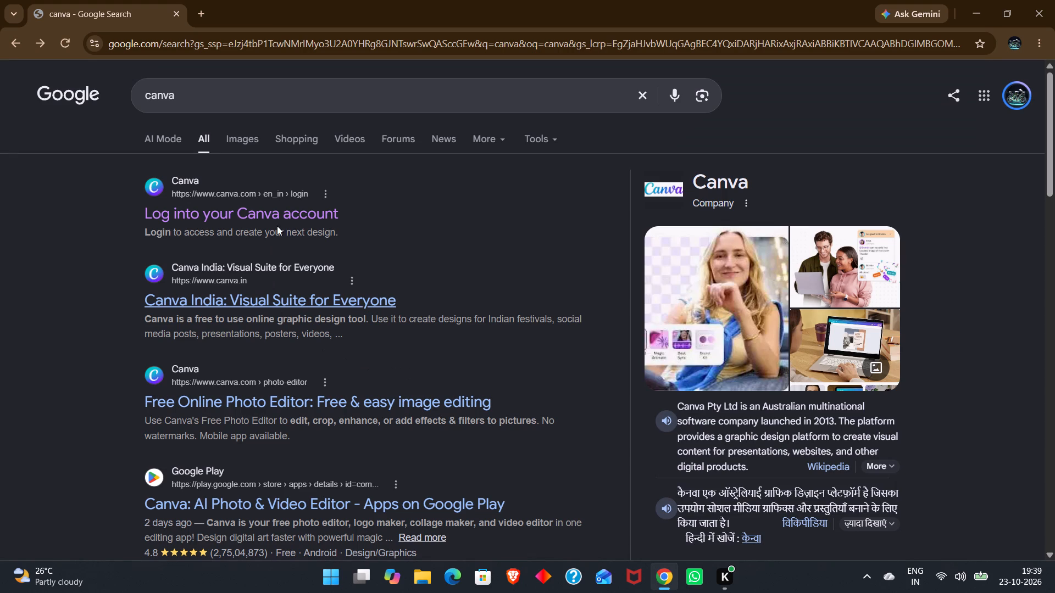
left_click(292, 217)
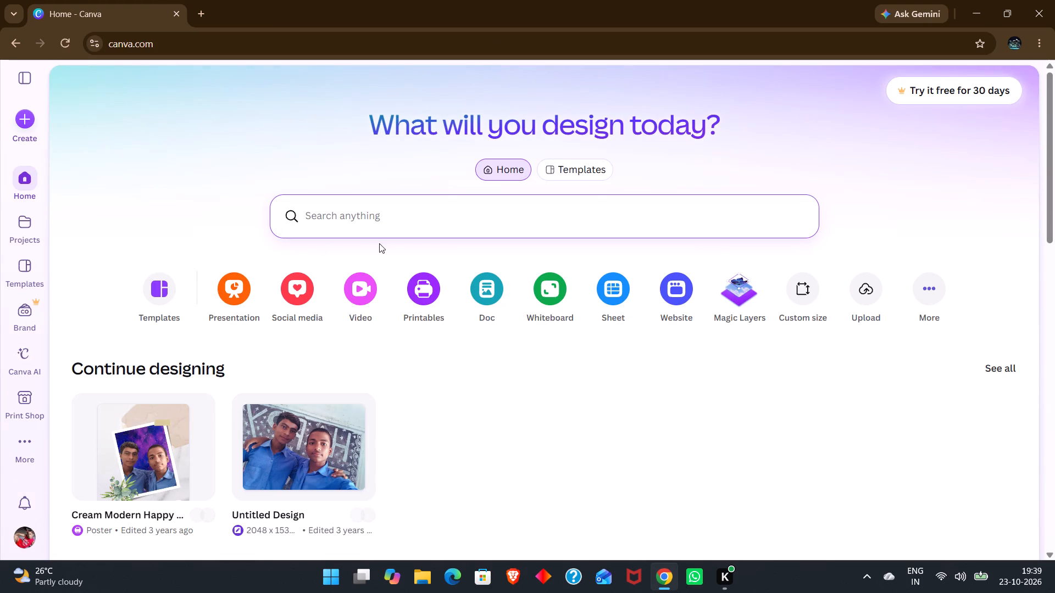
Browse the home page and create a new Instagram Reel design from the video formats.
scroll(298, 406, "down", 2)
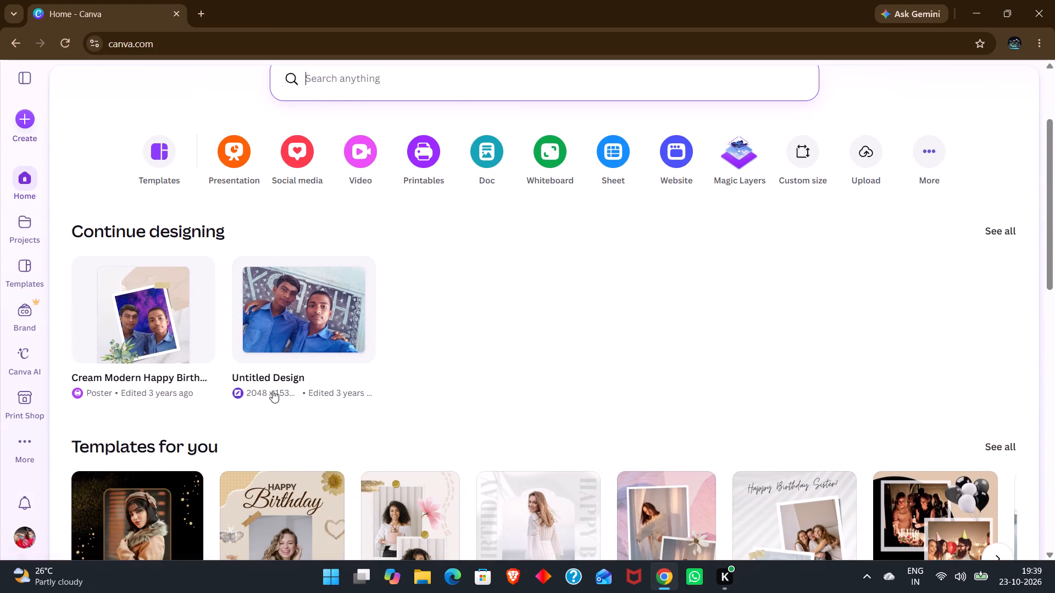
scroll(373, 357, "down", 6)
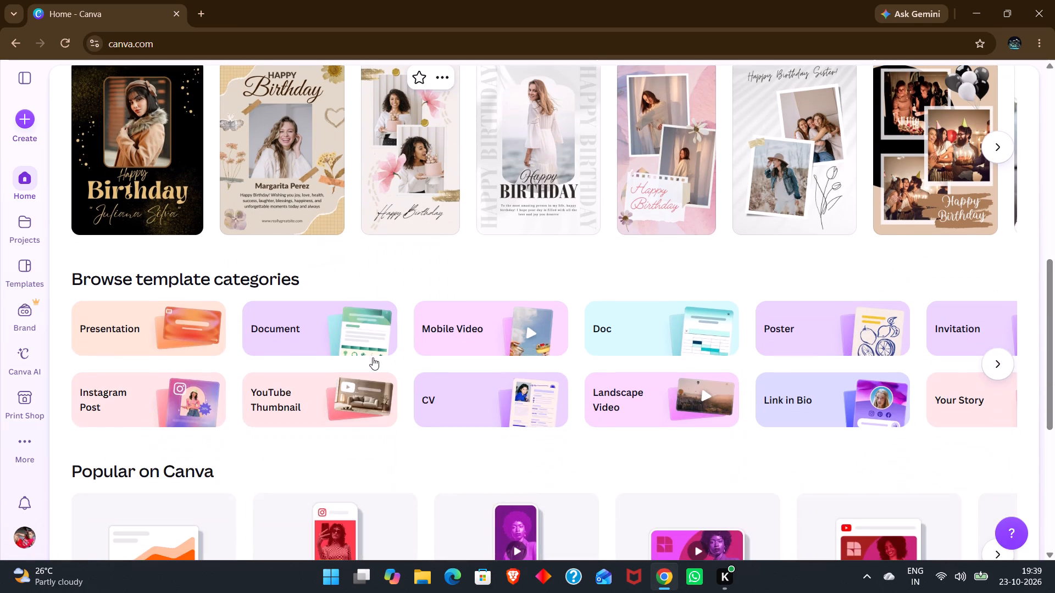
scroll(373, 357, "up", 9)
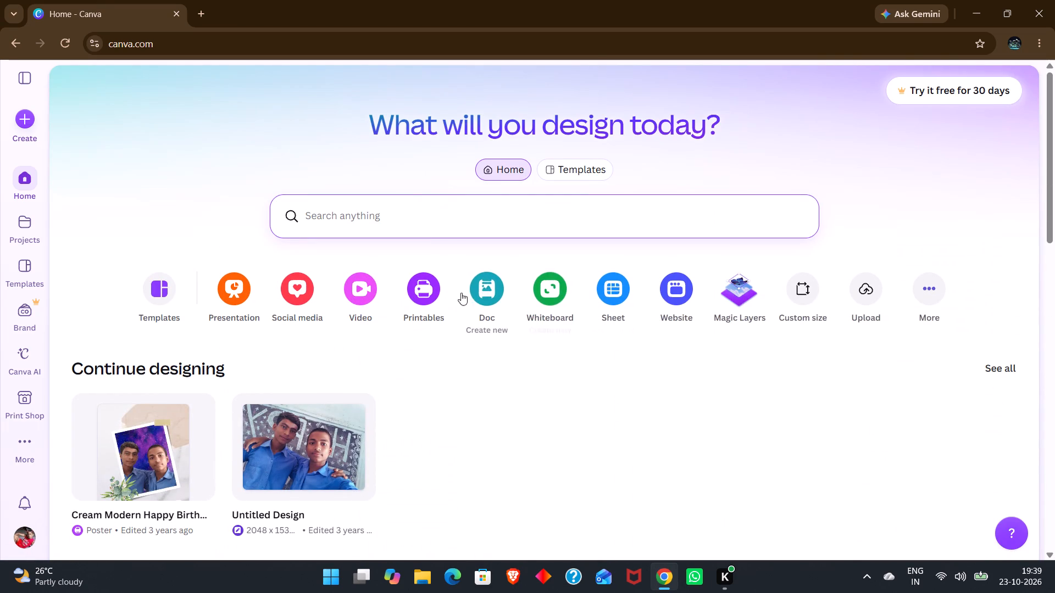
left_click(368, 293)
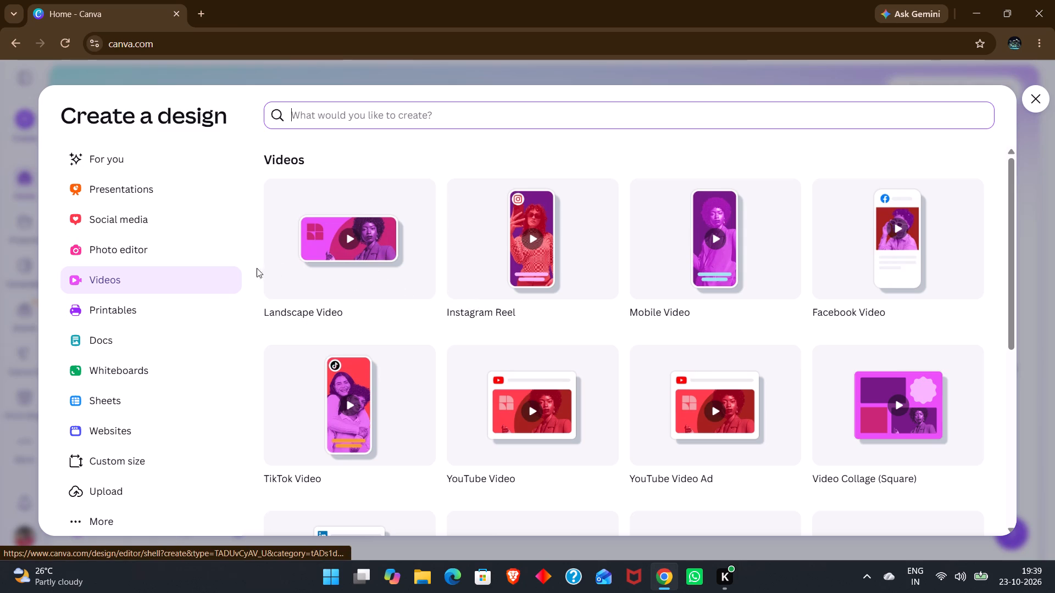
left_click(542, 230)
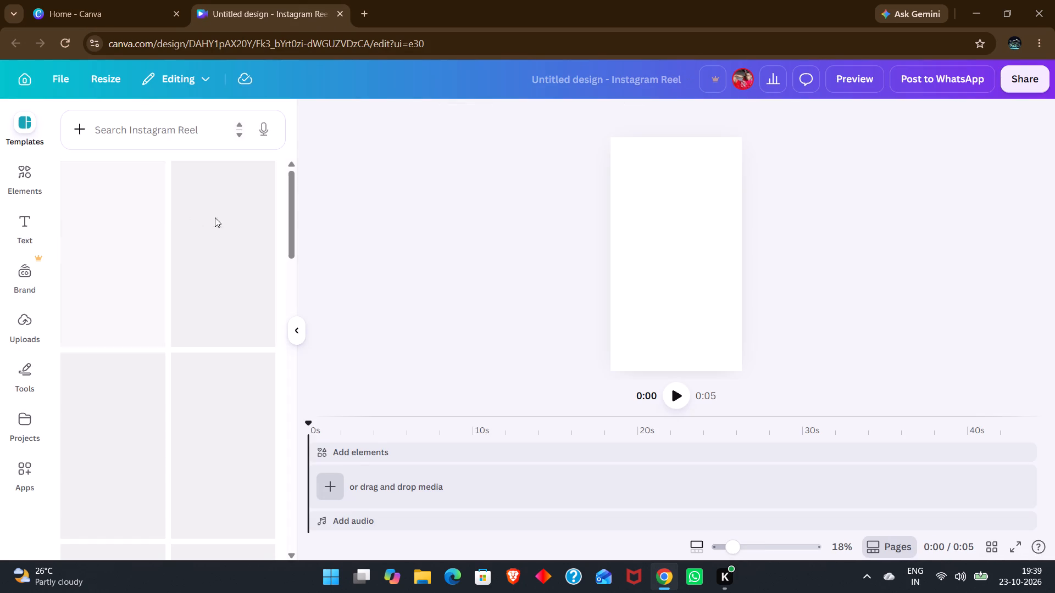
Add the first page of the Black Retro Birthday Instagram Reel template, with "30th birthday photo dump", to the empty design.
scroll(272, 223, "down", 3)
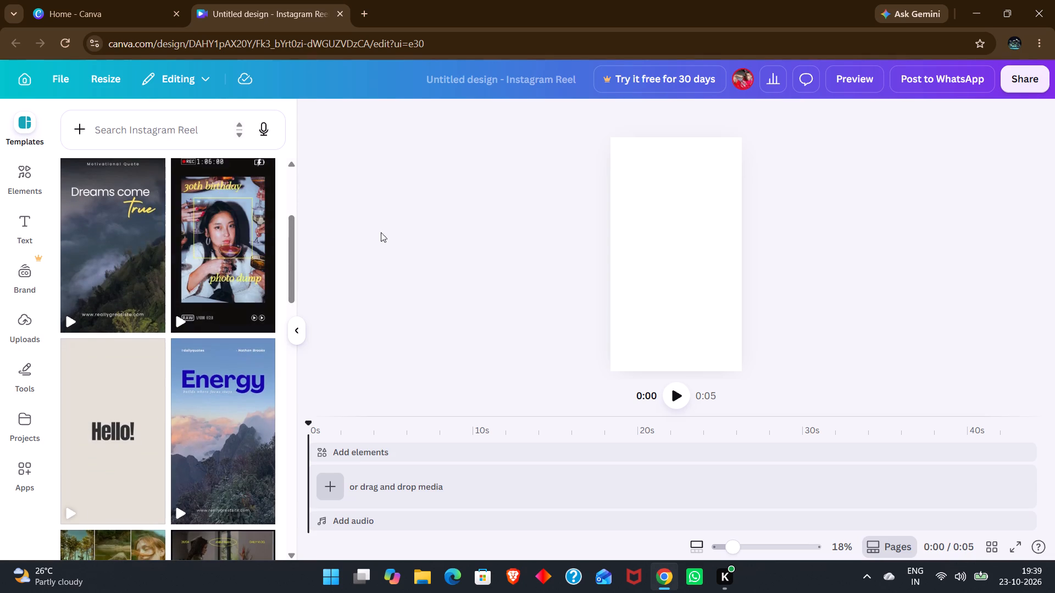
scroll(393, 232, "up", 4)
scroll(171, 311, "up", 4)
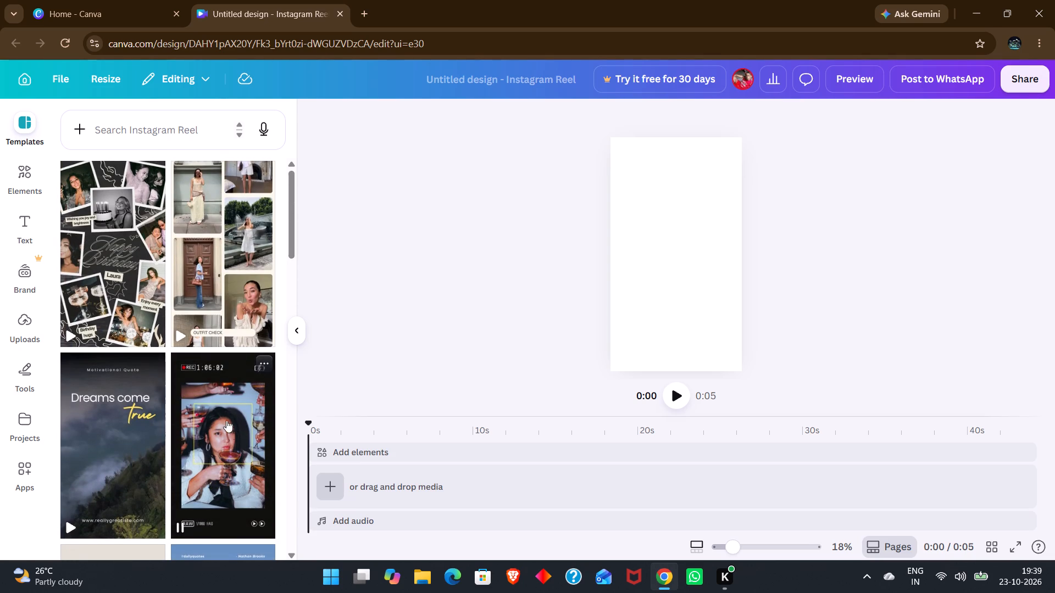
left_click(234, 426)
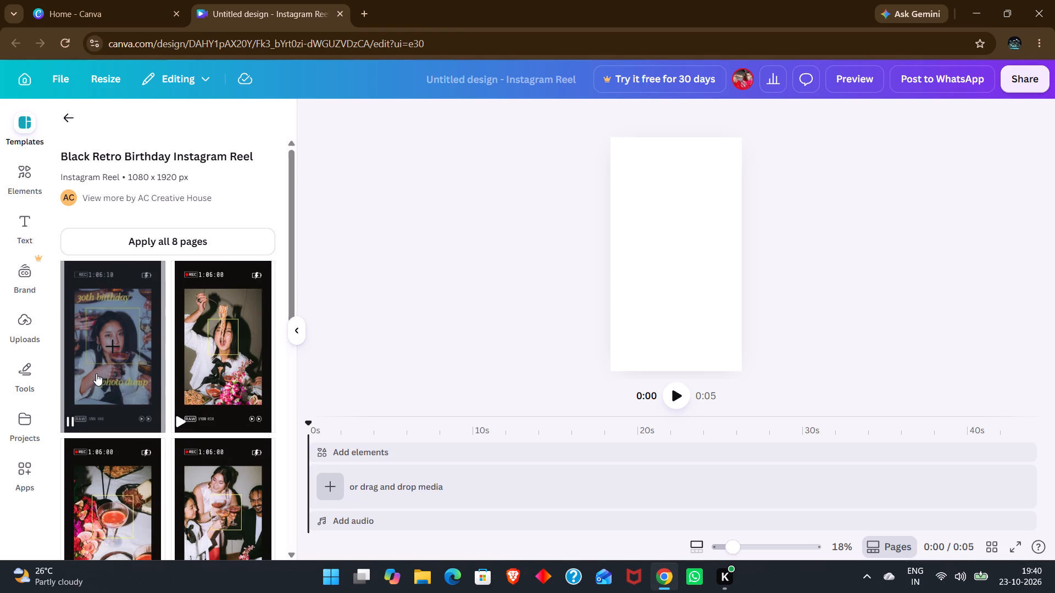
left_click(150, 368)
Select the yellow square outline over the photo and extend its timeline duration to about 10 seconds.
left_click(715, 274)
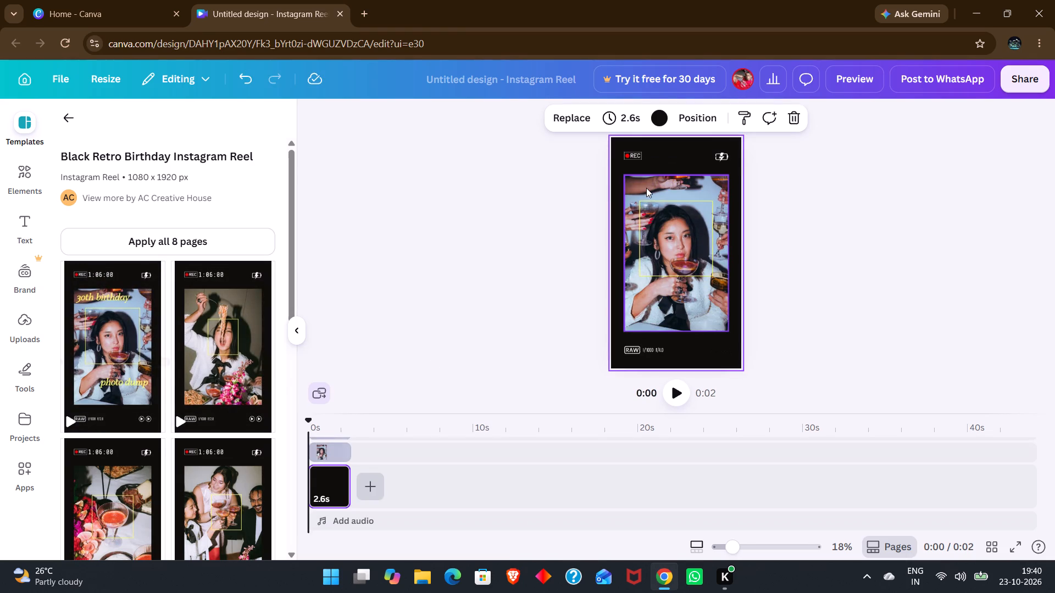
left_click(669, 256)
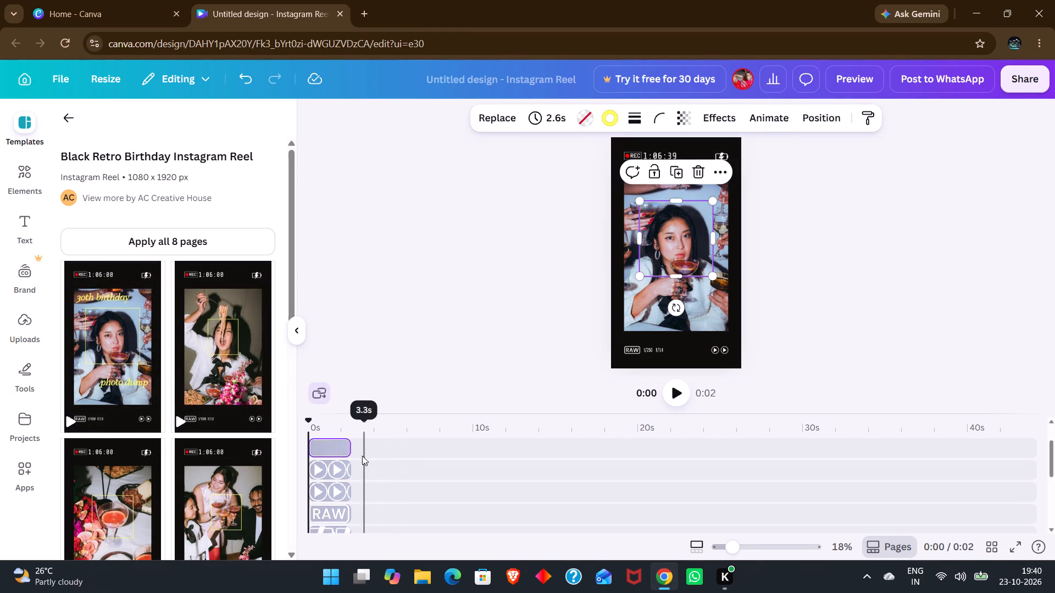
left_click(349, 460)
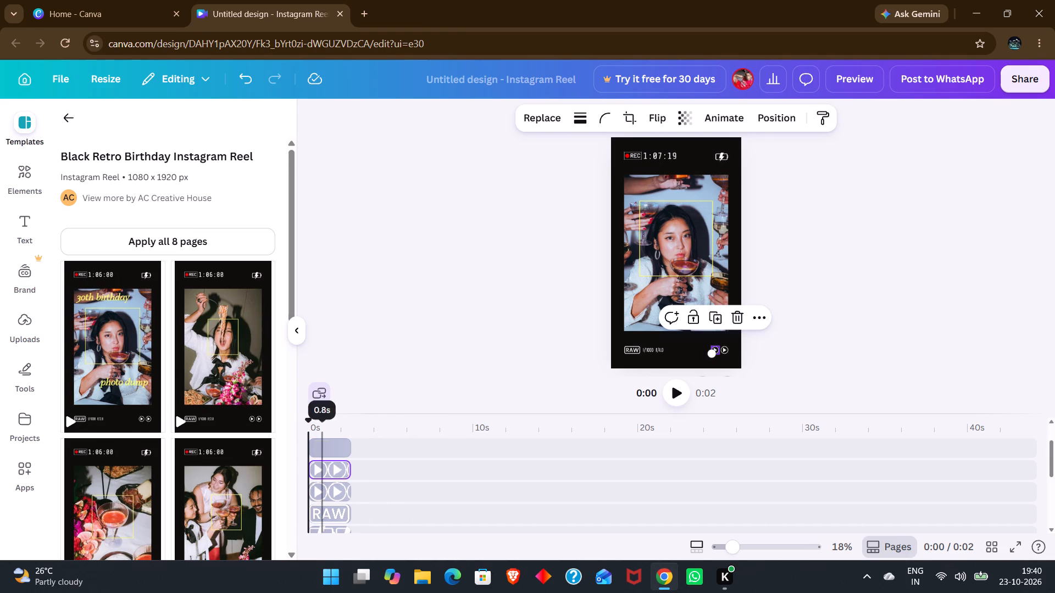
left_click(331, 444)
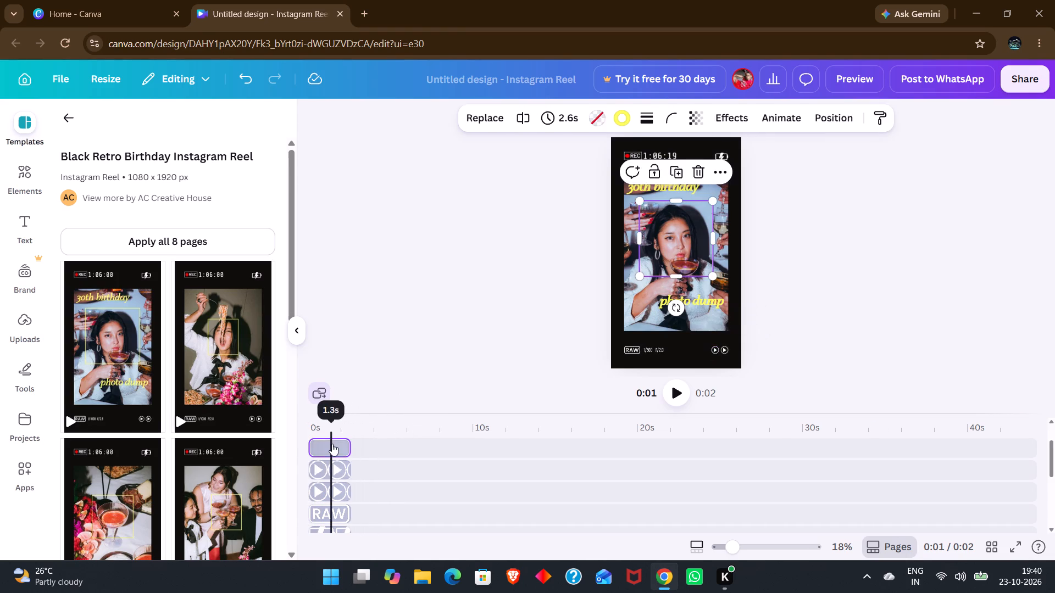
left_click_drag(347, 447, 422, 455)
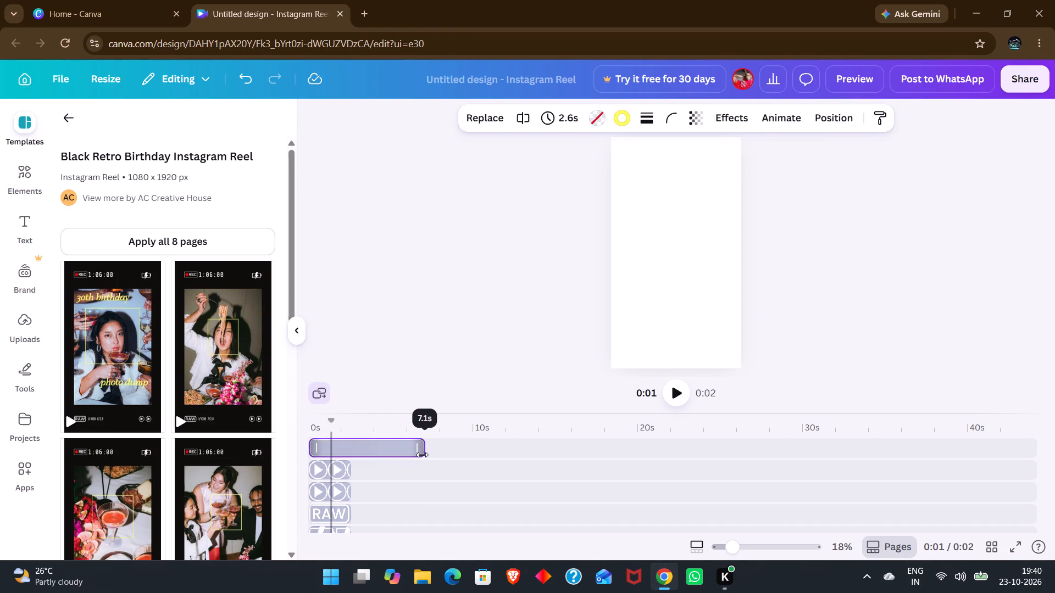
left_click_drag(422, 455, 472, 456)
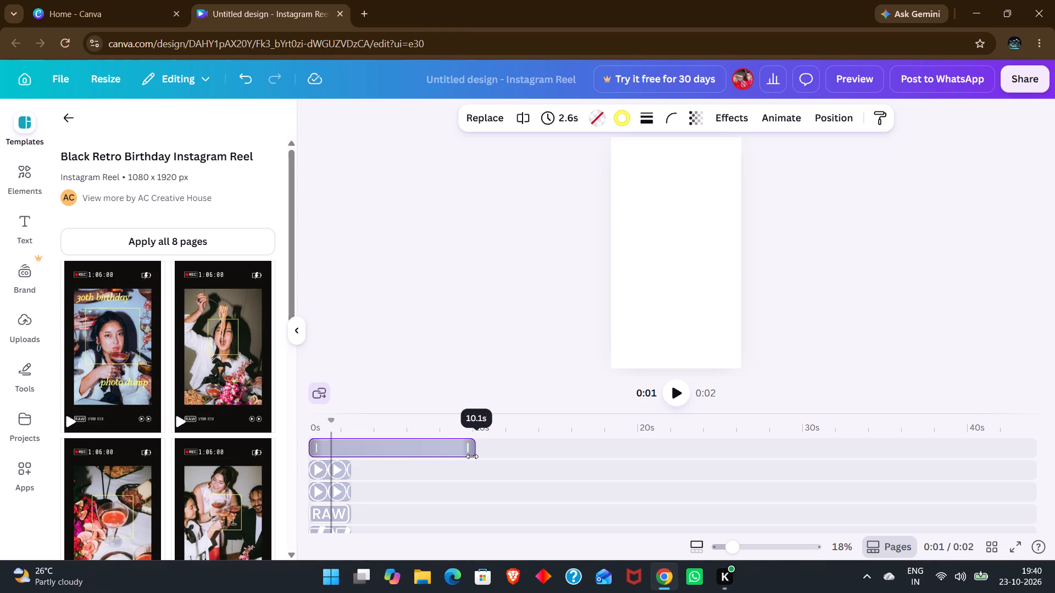
left_click_drag(472, 456, 470, 455)
Extend the timeline duration of the play-arrow graphic on the track directly below the square outline.
left_click(337, 472)
left_click_drag(348, 472, 365, 473)
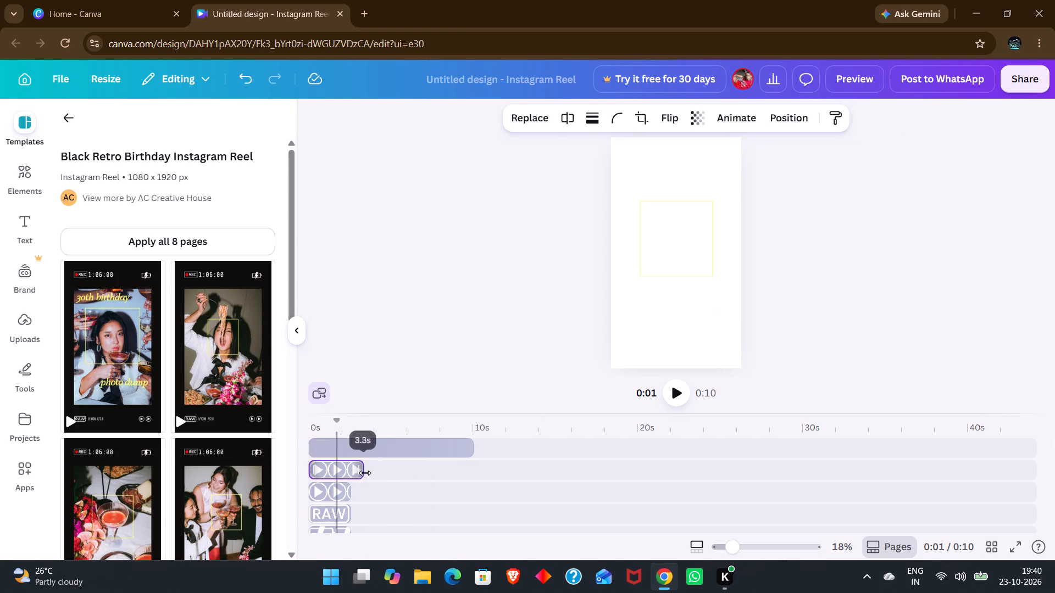
Extend both play-icon clips and the RAW label clip on the timeline to 10 seconds.
left_click_drag(365, 473, 468, 471)
left_click_drag(346, 490, 354, 489)
left_click(354, 489)
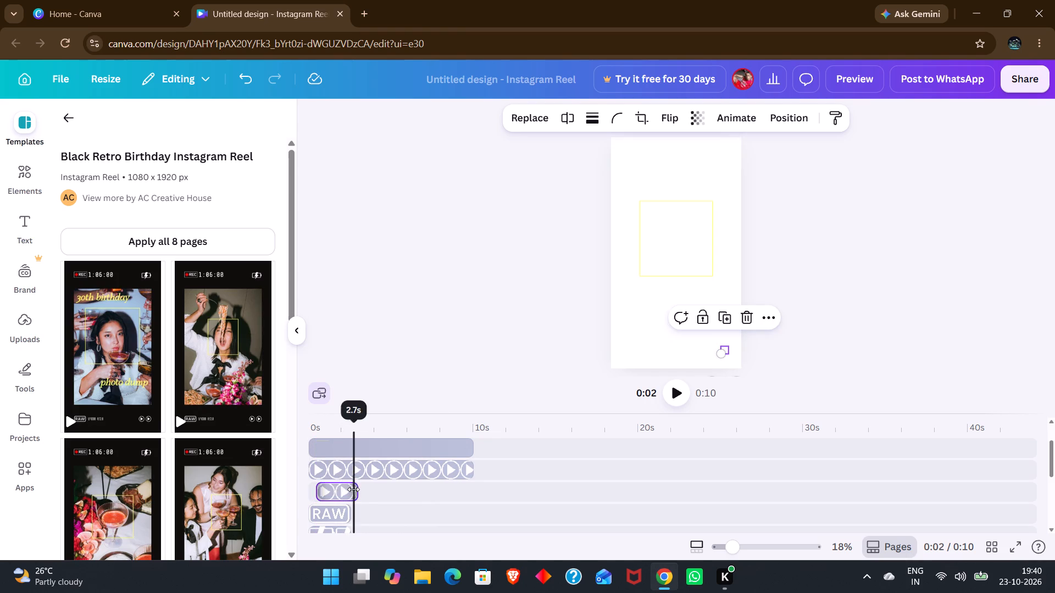
left_click_drag(345, 489, 330, 489)
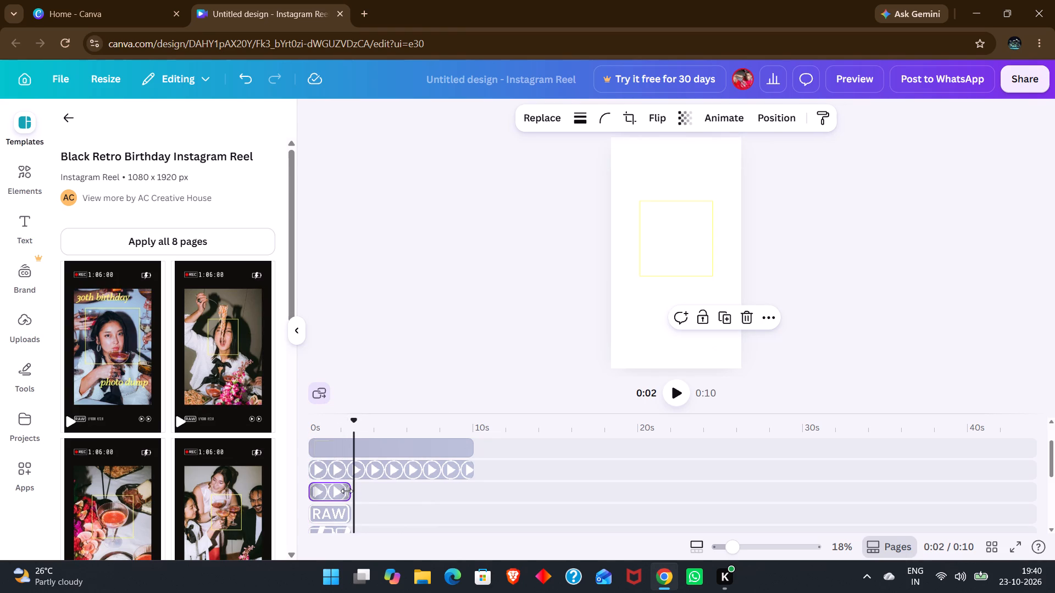
left_click_drag(349, 491, 460, 489)
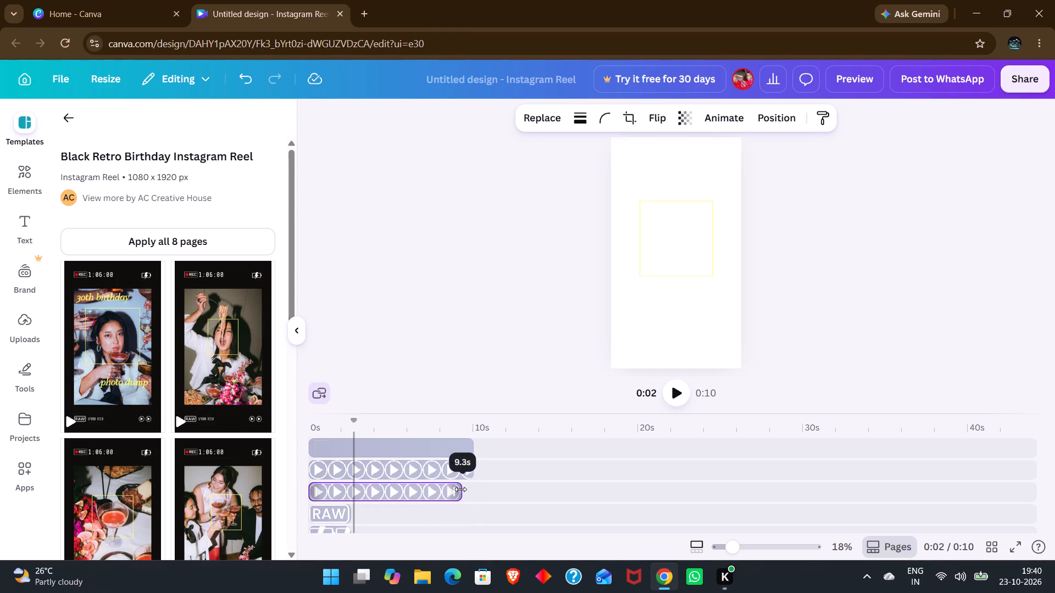
left_click_drag(460, 489, 473, 488)
left_click(323, 512)
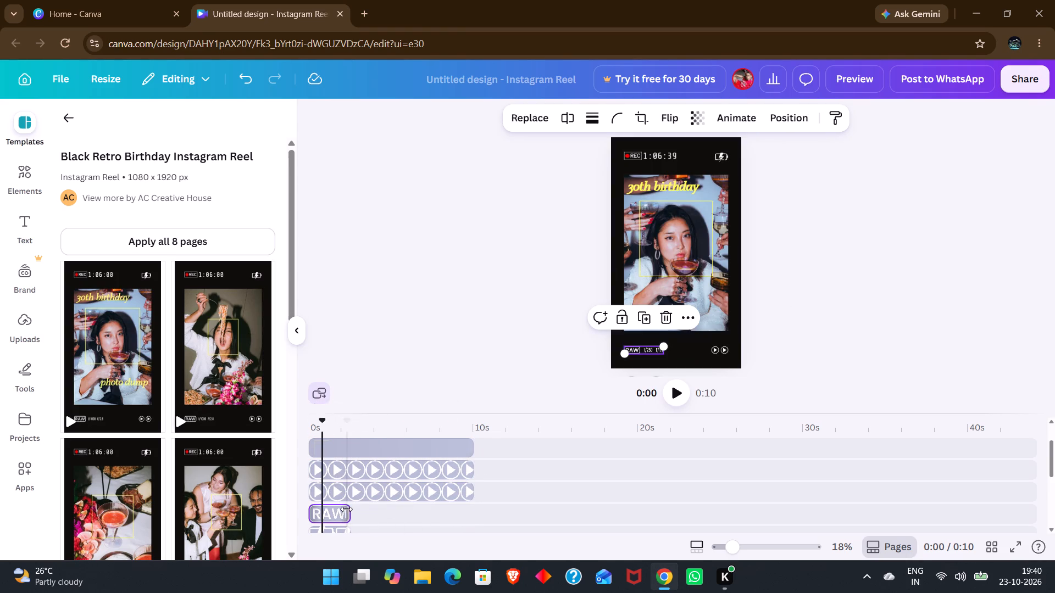
left_click_drag(346, 511, 475, 511)
Extend the flash battery icon clip on the timeline to 10.0 seconds.
scroll(432, 497, "down", 2)
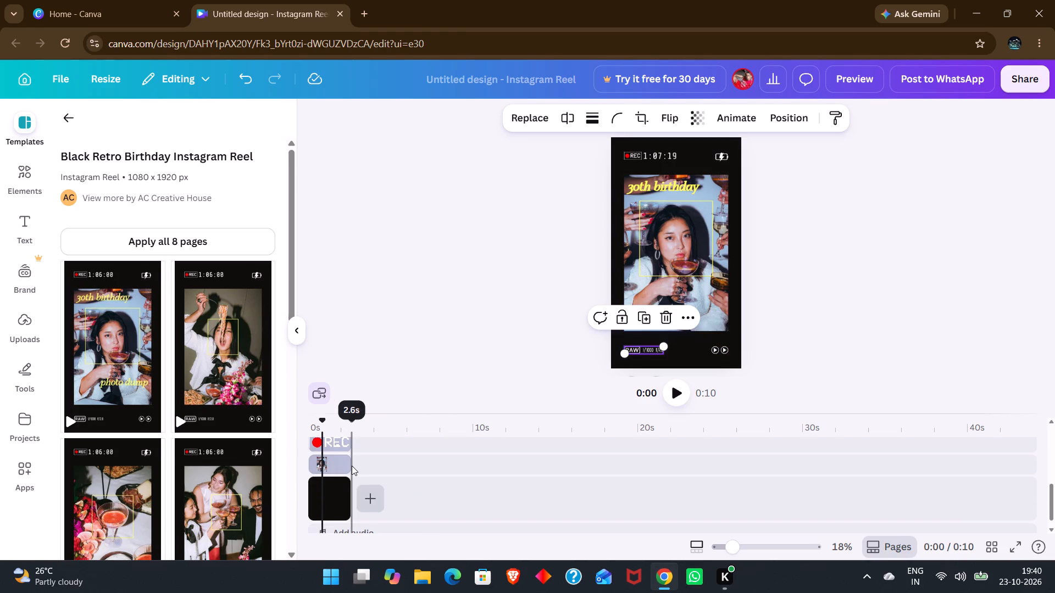
scroll(352, 466, "up", 1)
left_click(337, 467)
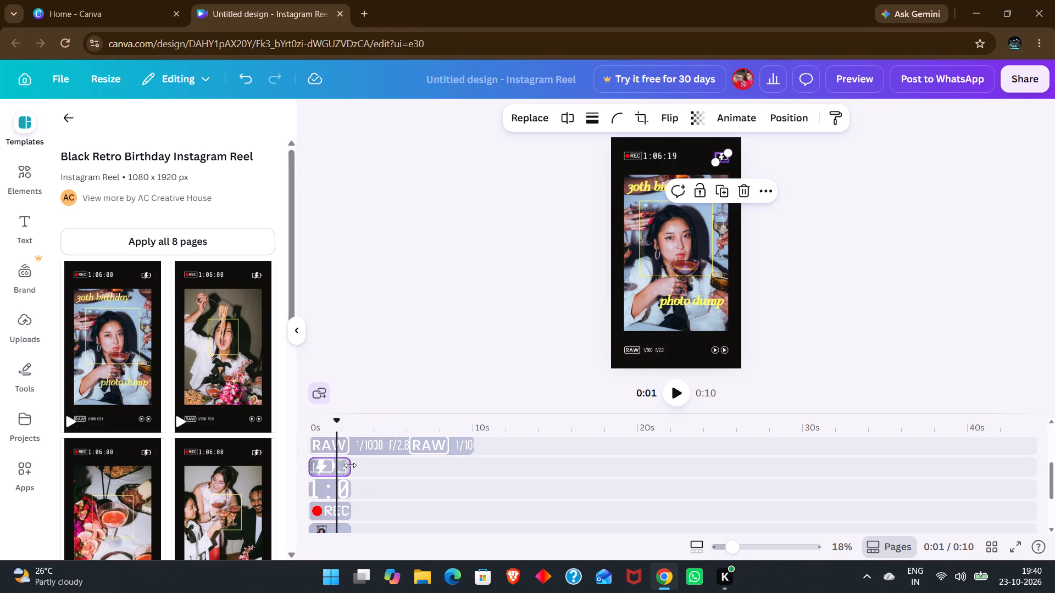
left_click(353, 467)
left_click(342, 467)
left_click(355, 468)
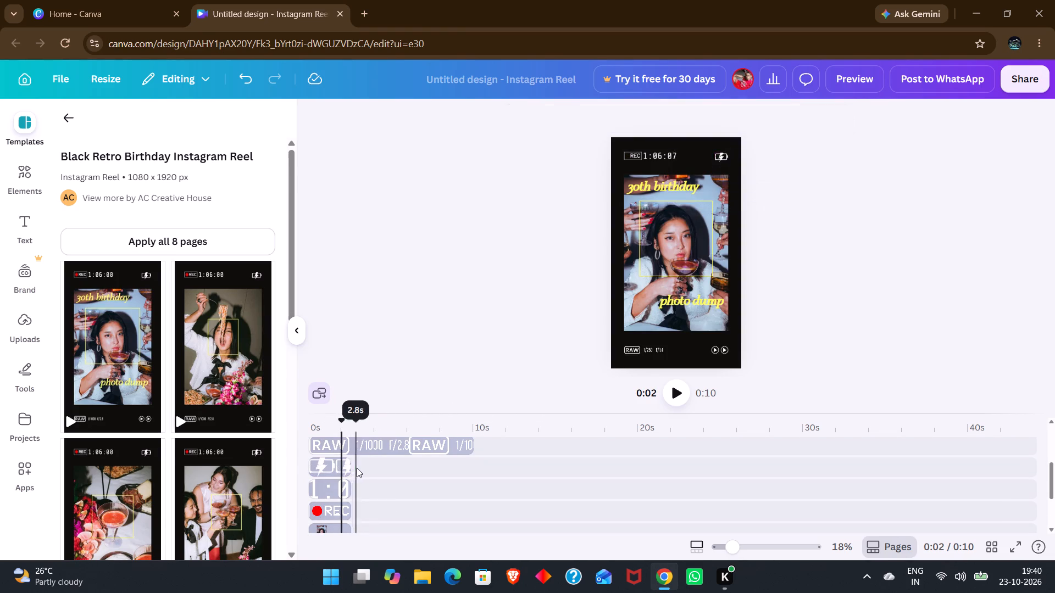
left_click(347, 467)
left_click_drag(348, 467, 471, 465)
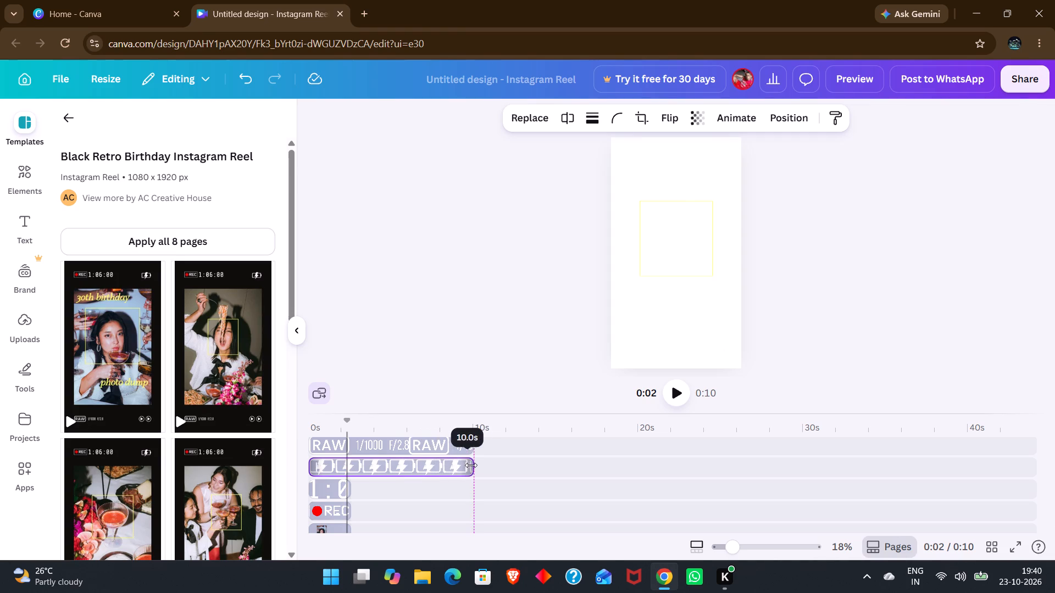
left_click_drag(471, 465, 473, 465)
Extend the recording timecode clip and the REC label clip to 10 seconds.
left_click(329, 489)
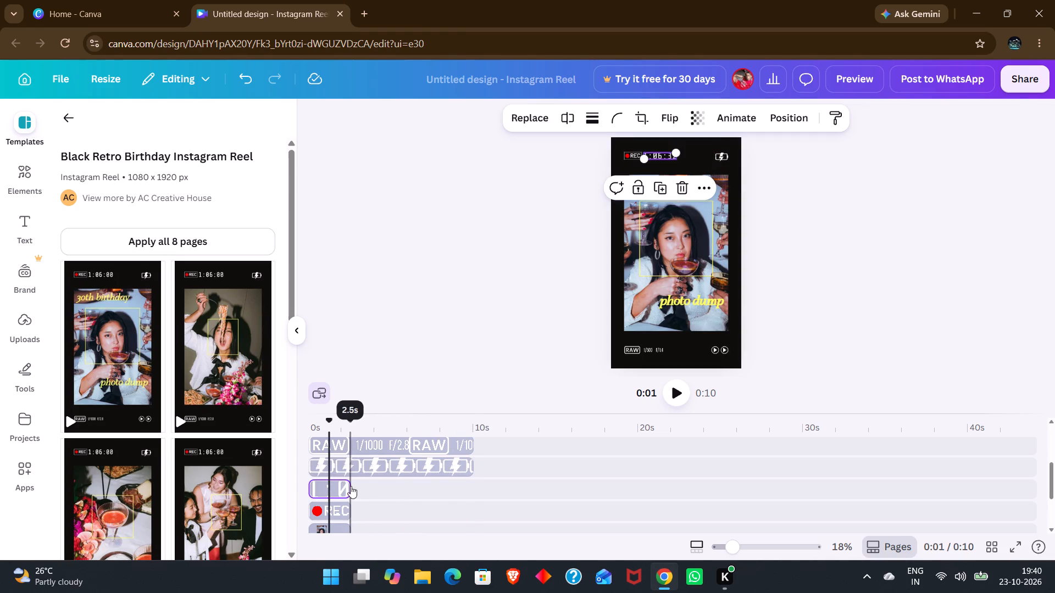
left_click_drag(348, 486, 466, 481)
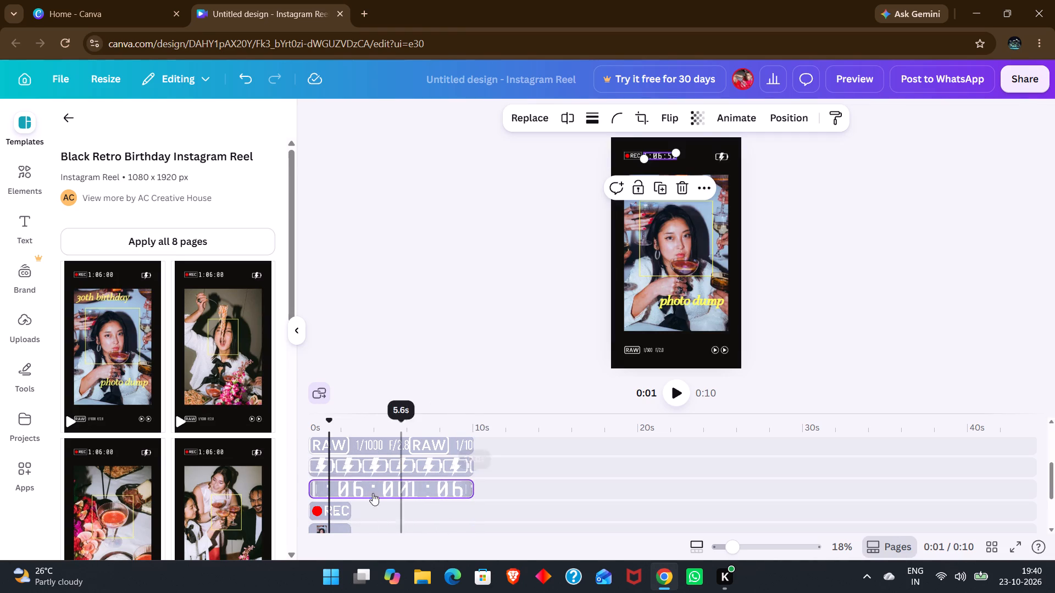
left_click(334, 506)
left_click_drag(348, 507, 396, 508)
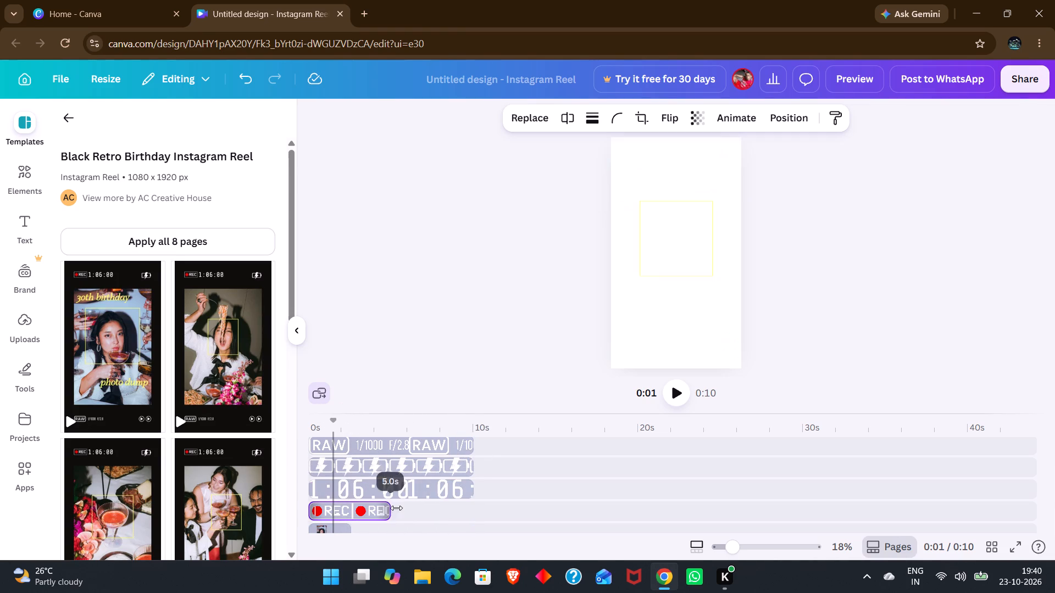
left_click_drag(396, 508, 468, 504)
Extend the portrait photo clip and the black background page to 10.0 seconds.
scroll(408, 487, "down", 2)
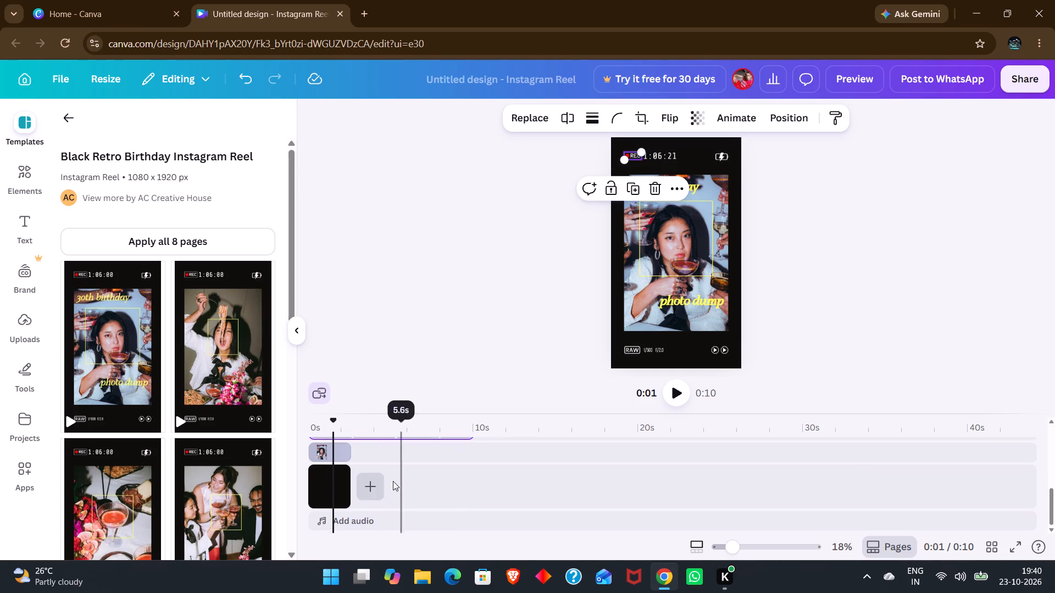
left_click(333, 456)
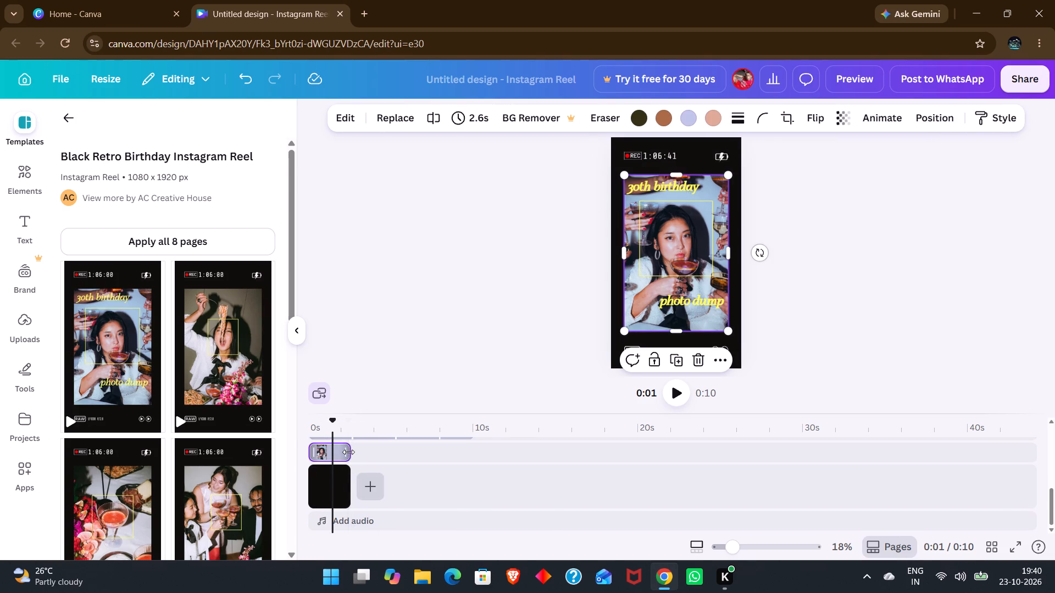
left_click_drag(348, 452, 471, 457)
left_click(329, 486)
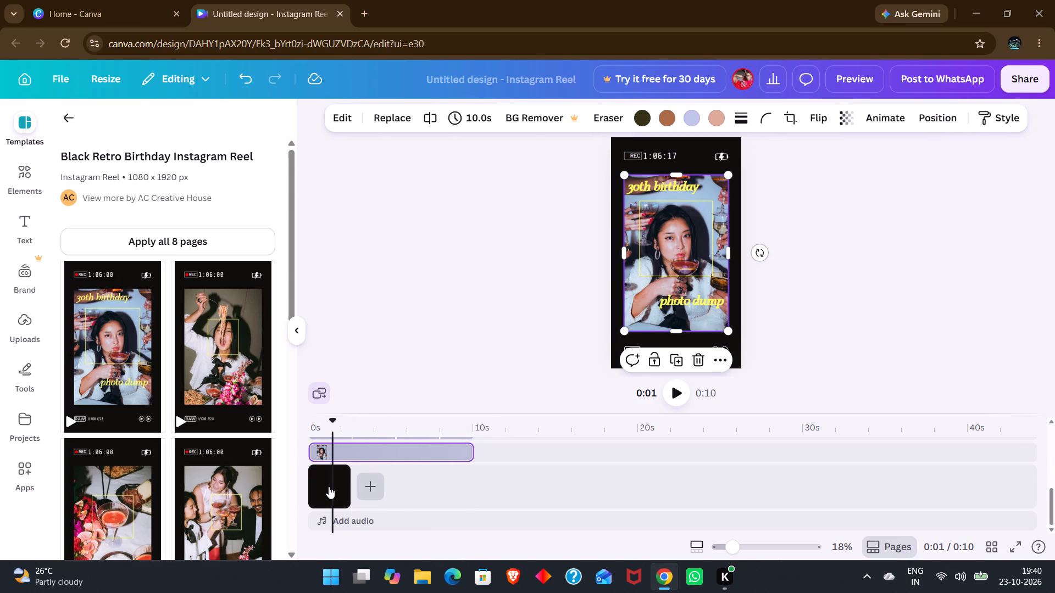
left_click(326, 488)
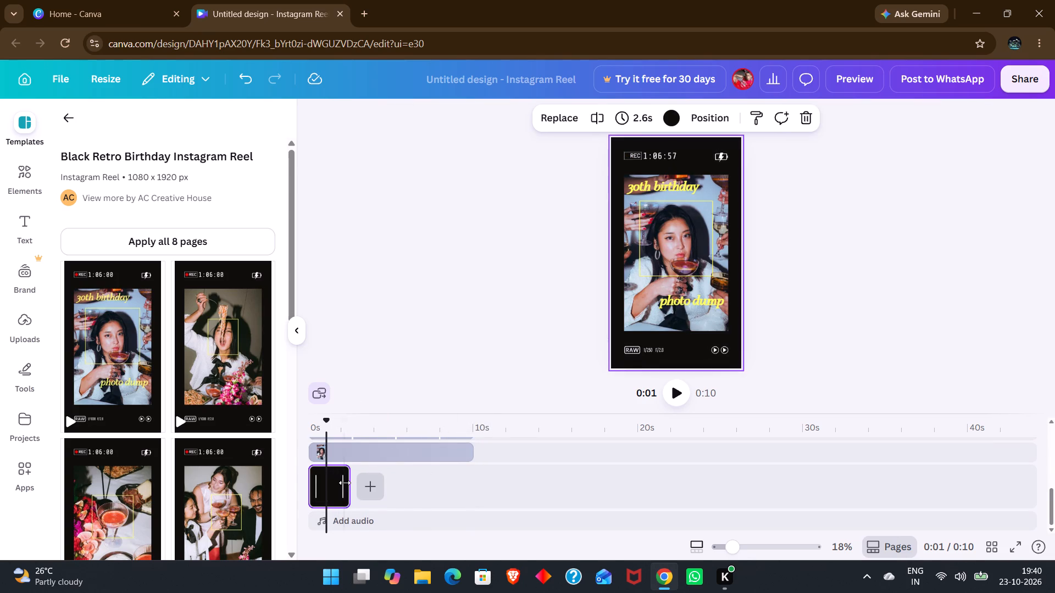
left_click_drag(346, 483, 471, 480)
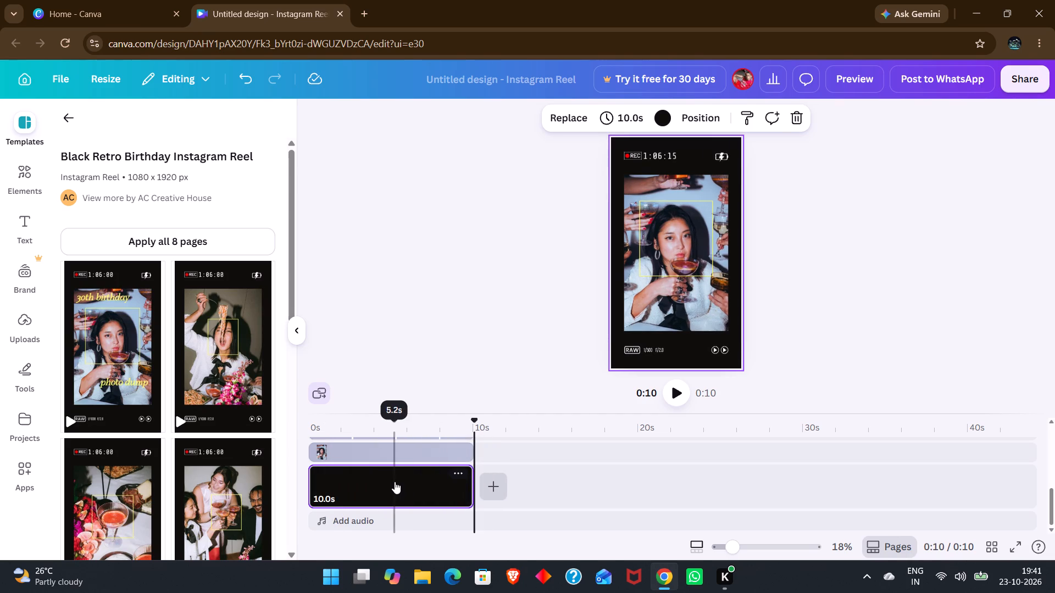
Play back the reel to check the timing of its elements.
scroll(395, 482, "down", 2)
scroll(447, 512, "up", 3)
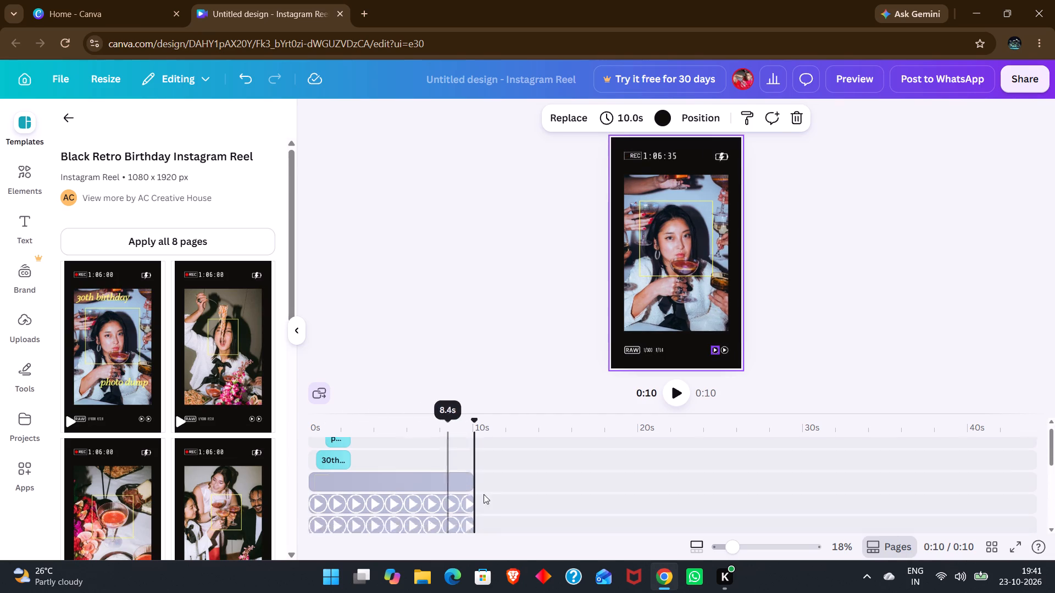
left_click(671, 394)
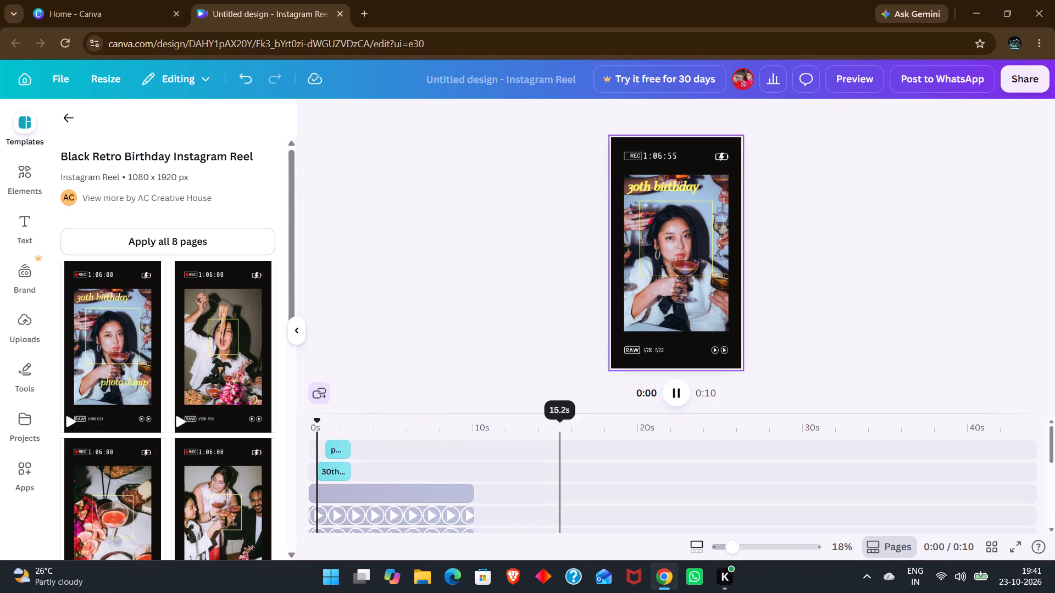
scroll(347, 426, "up", 3)
scroll(532, 400, "down", 2)
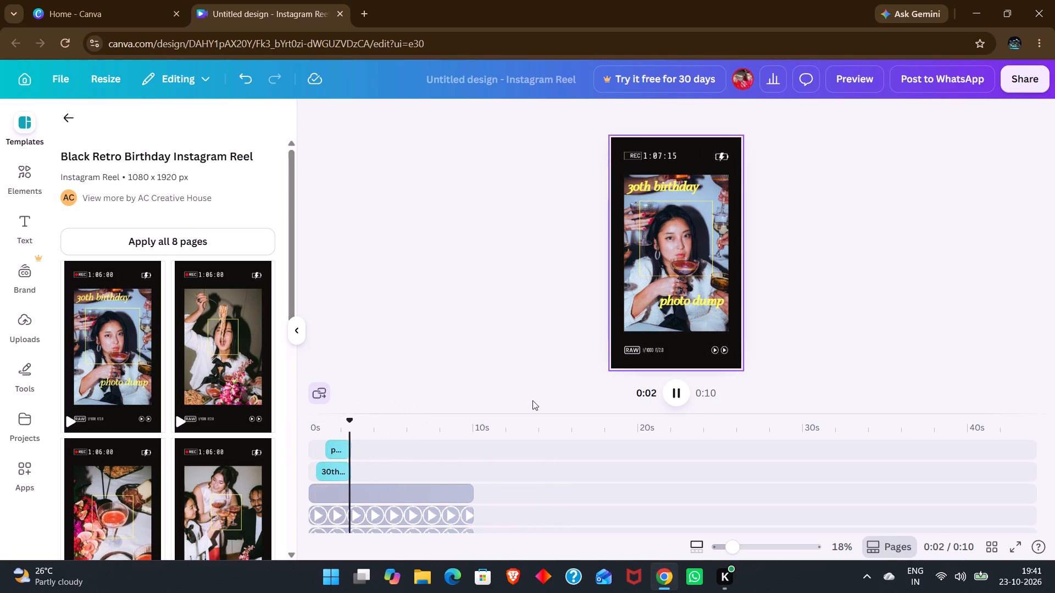
Open the Music & SFX library for the reel's audio track.
scroll(368, 467, "down", 3)
left_click(350, 517)
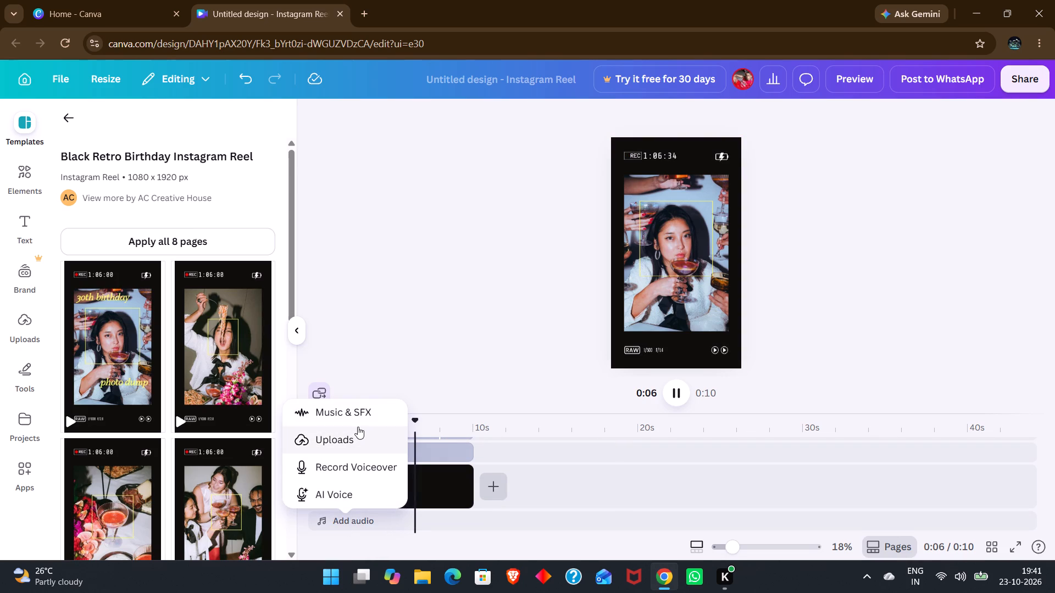
left_click(358, 416)
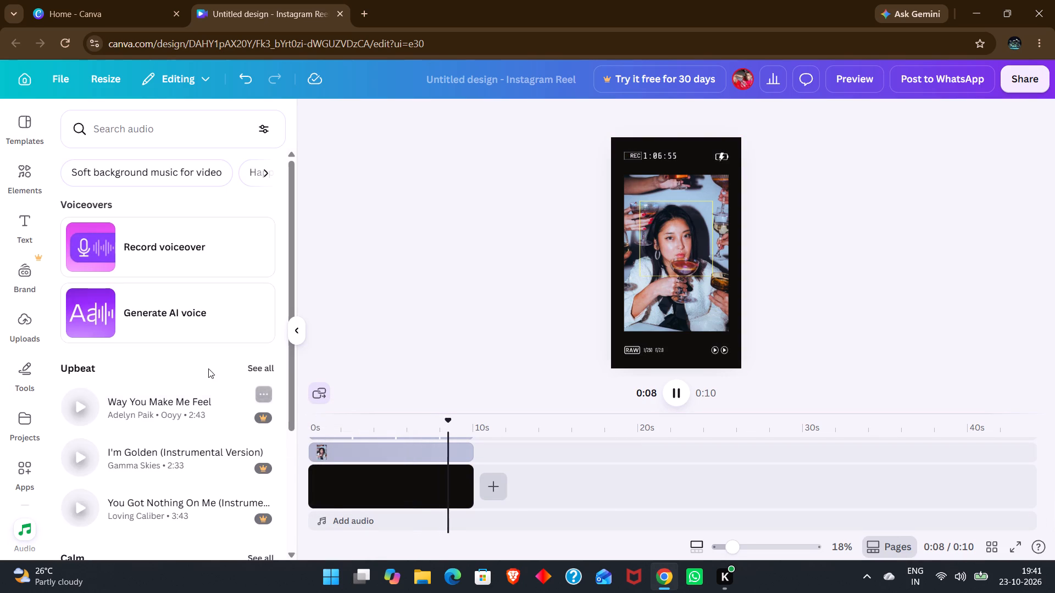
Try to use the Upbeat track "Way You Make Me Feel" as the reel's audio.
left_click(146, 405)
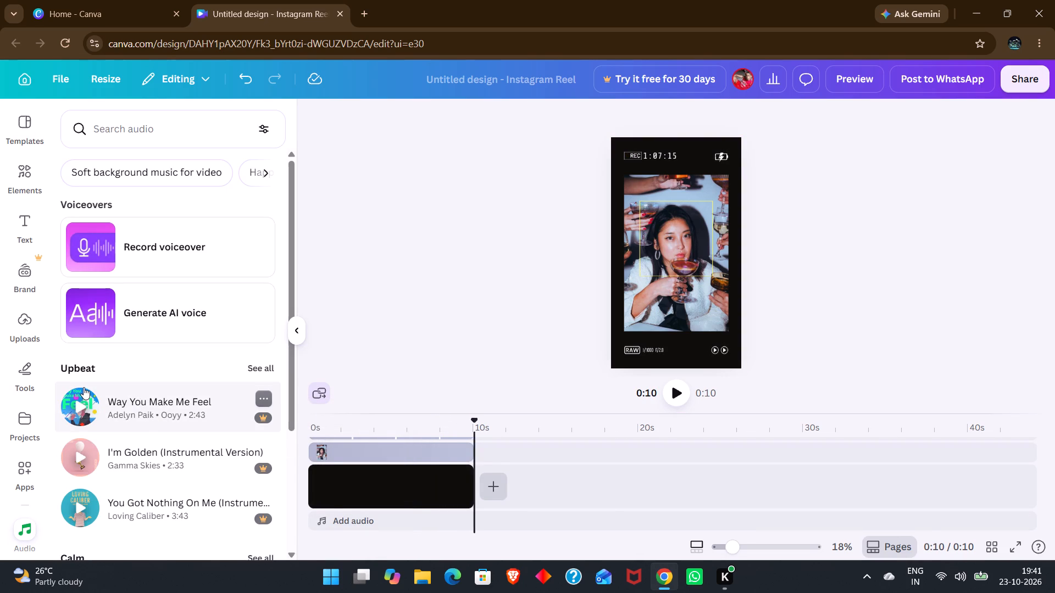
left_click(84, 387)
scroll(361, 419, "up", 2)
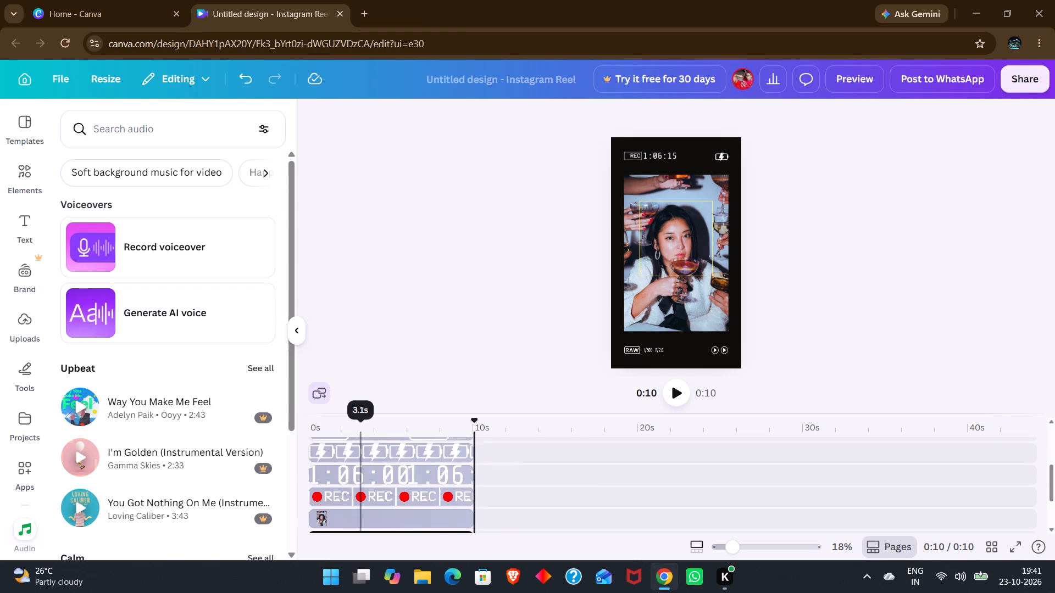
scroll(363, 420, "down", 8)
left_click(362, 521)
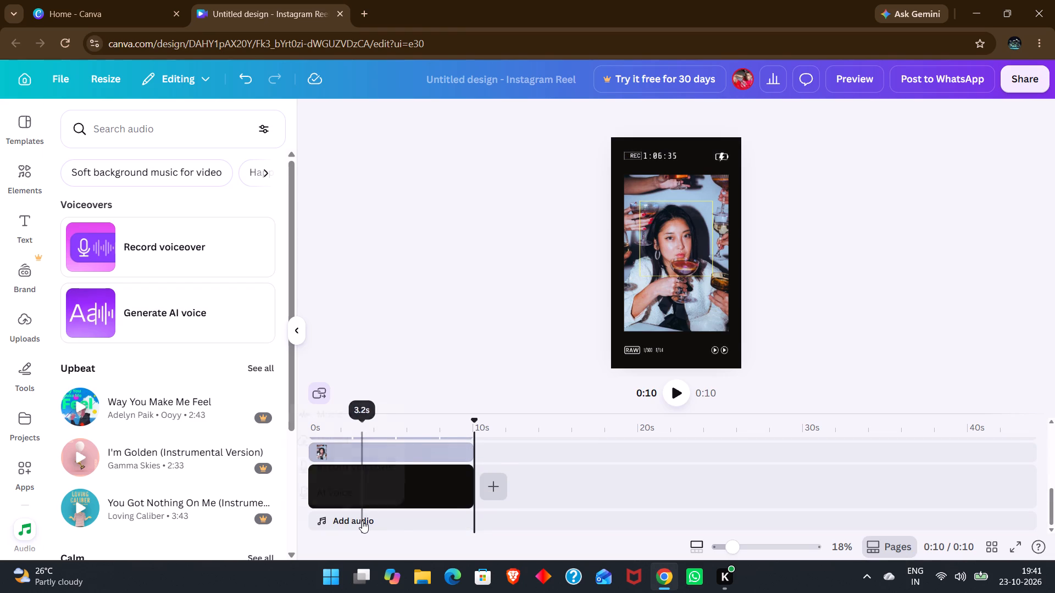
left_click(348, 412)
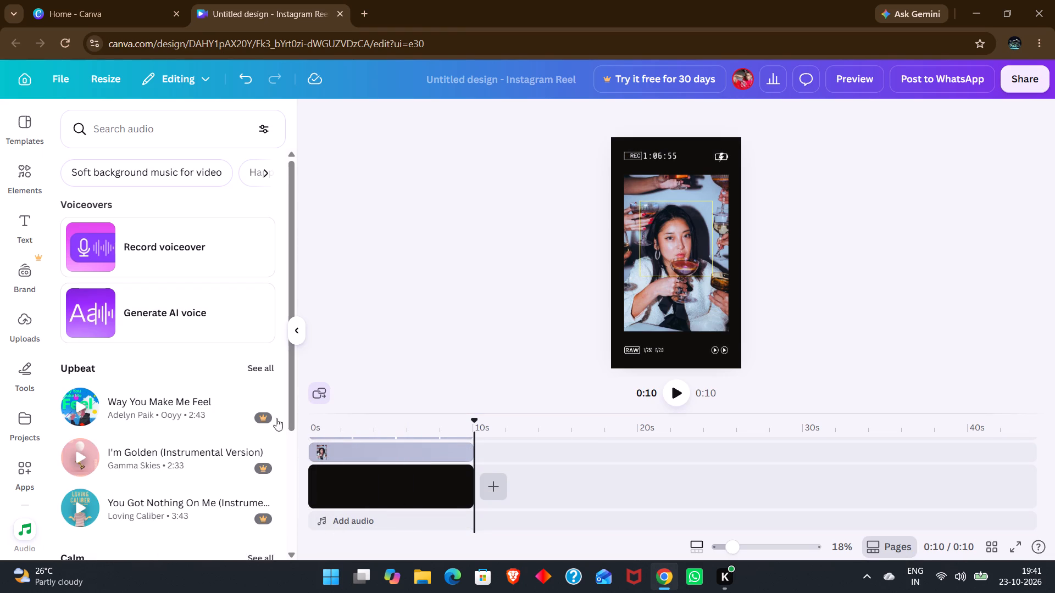
Open the AI voice generator and preview the English (United States) voices Lisa and Ralph, leaving Lisa selected.
left_click(191, 327)
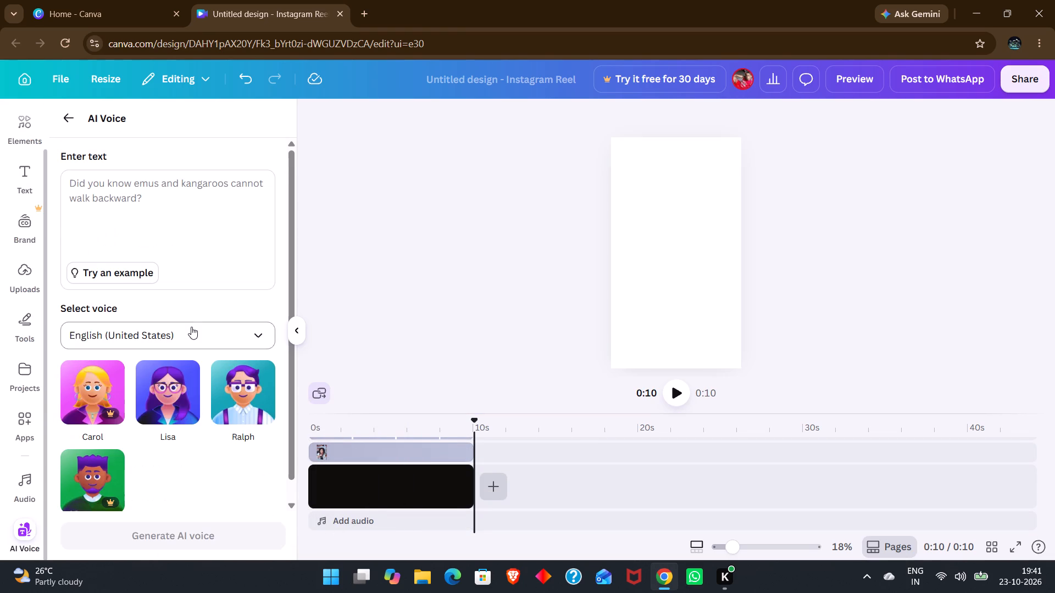
left_click(174, 401)
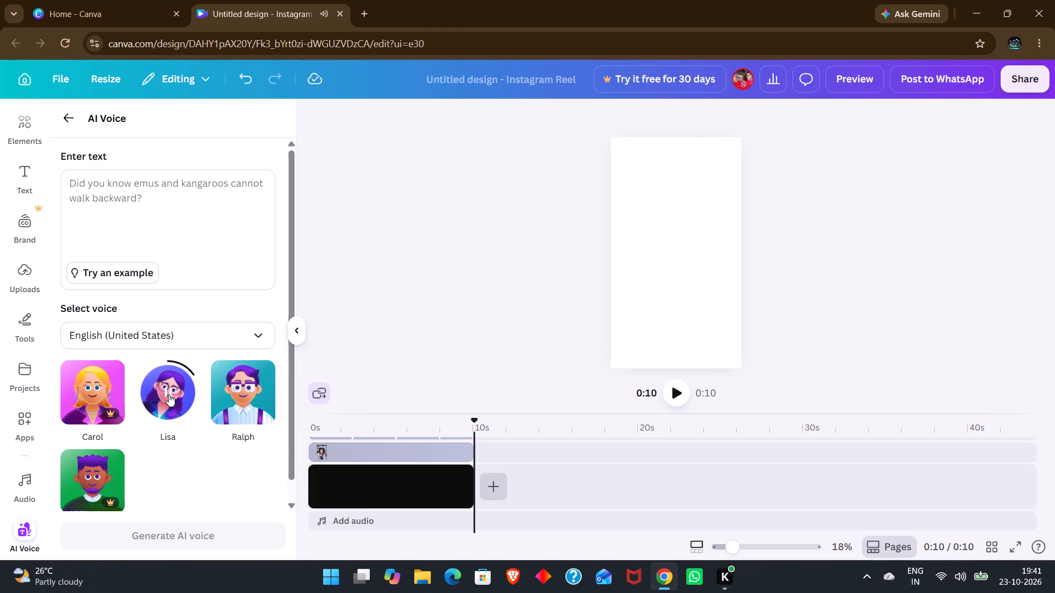
left_click(232, 398)
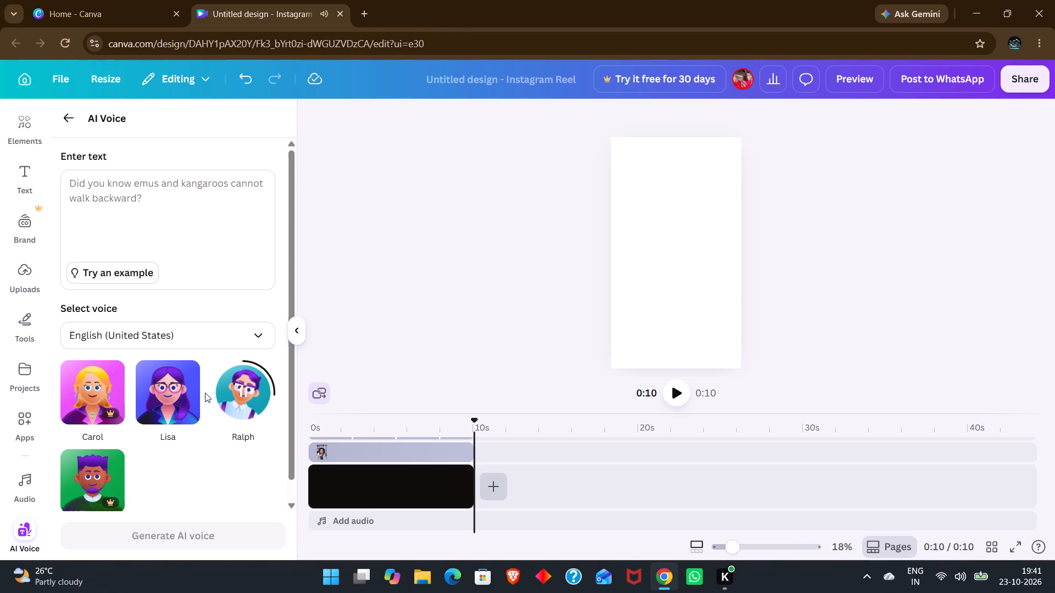
left_click(191, 398)
scroll(173, 391, "down", 2)
scroll(154, 431, "up", 3)
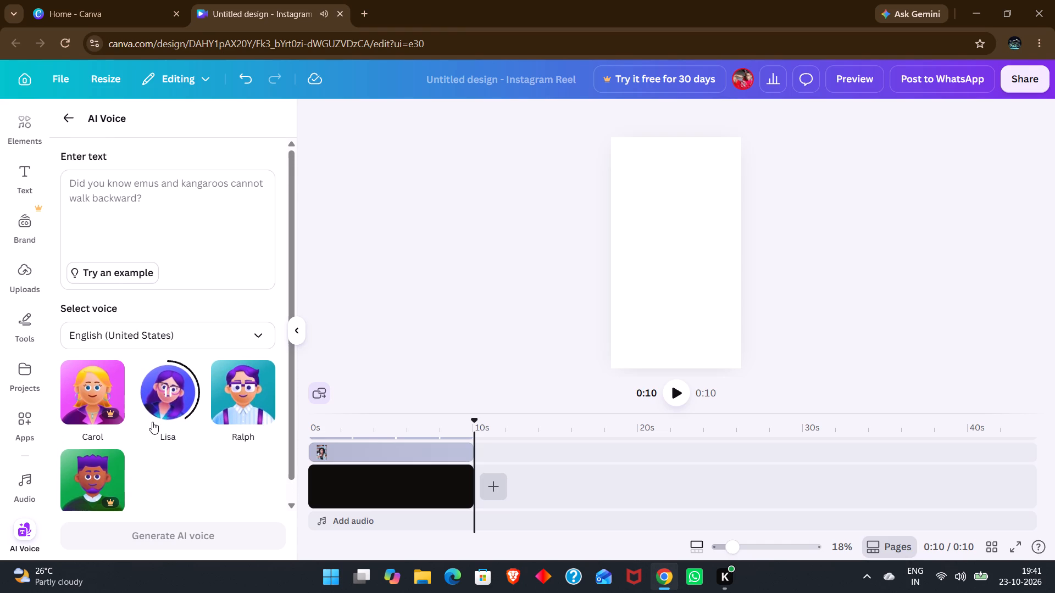
scroll(152, 424, "up", 3)
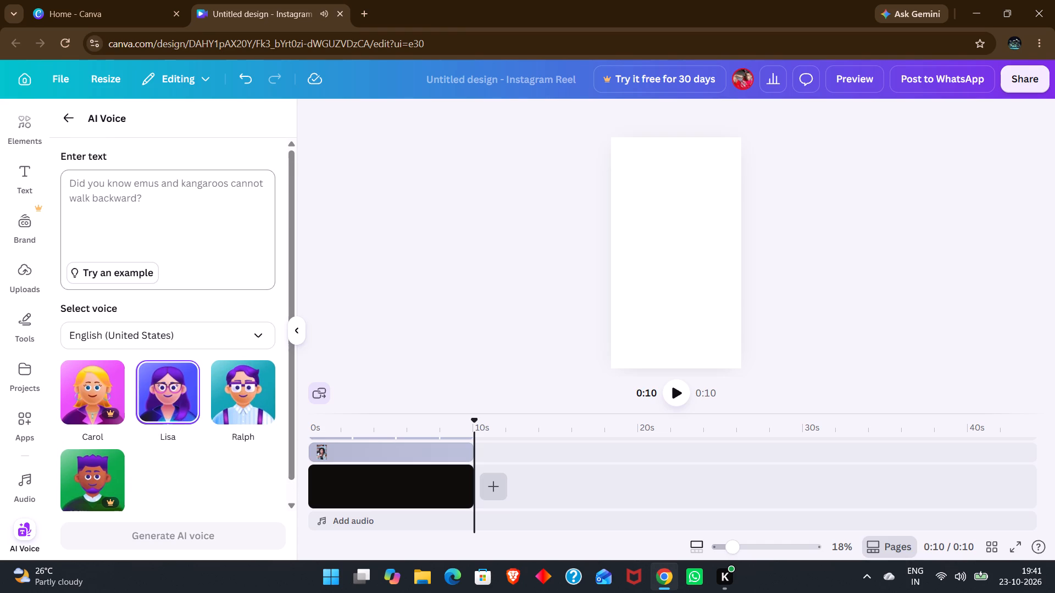
Enter "happy birthday" followed by the birthday person's name as the AI voice text.
left_click(197, 227)
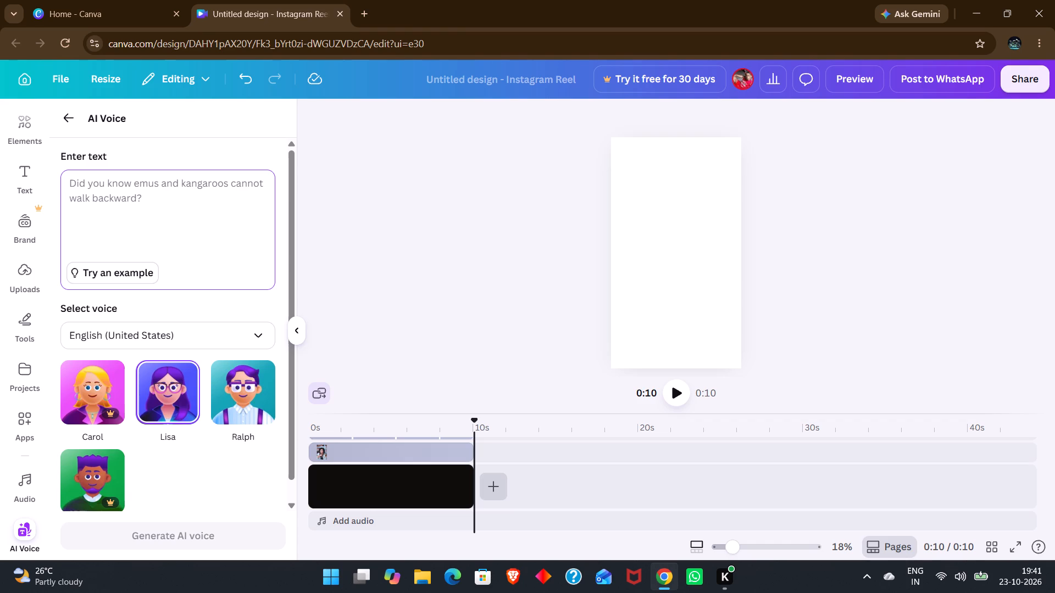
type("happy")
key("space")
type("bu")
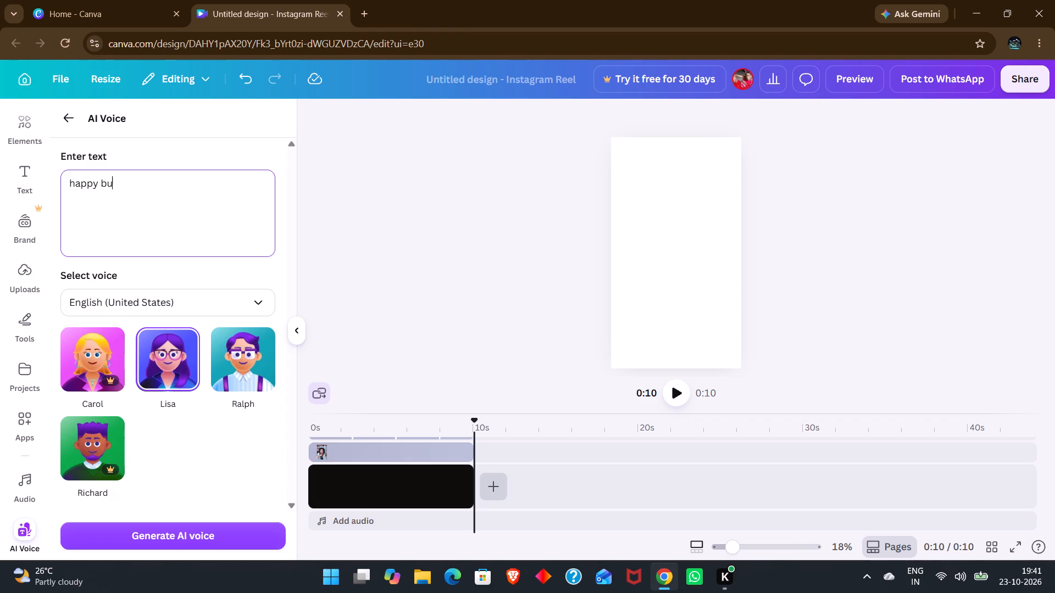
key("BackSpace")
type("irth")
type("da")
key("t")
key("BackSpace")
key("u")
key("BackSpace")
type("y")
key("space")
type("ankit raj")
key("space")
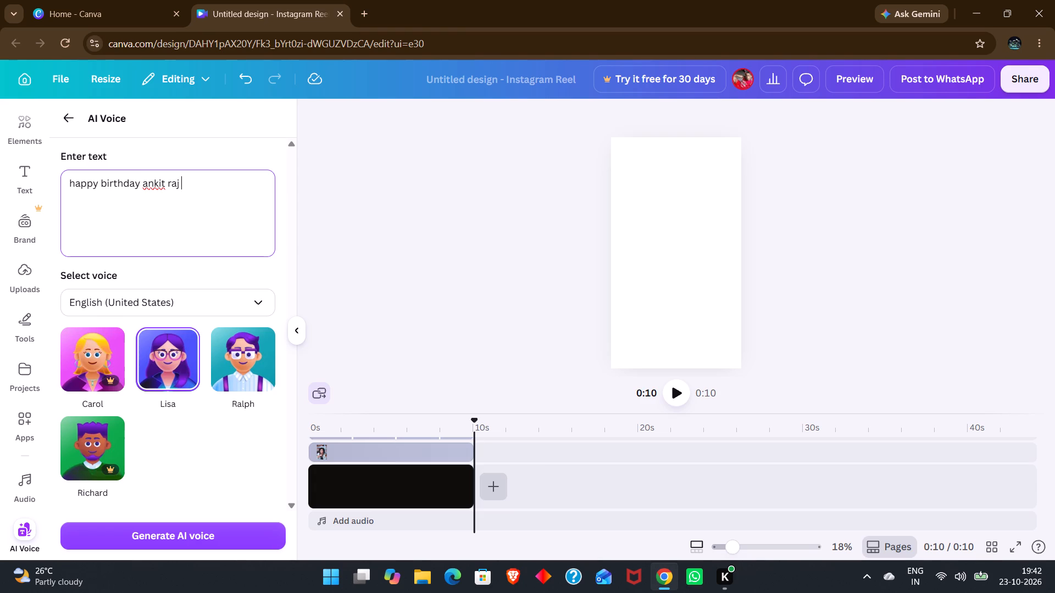
Complete the AI voice text with "conguralation on your 18th birthday" after the name.
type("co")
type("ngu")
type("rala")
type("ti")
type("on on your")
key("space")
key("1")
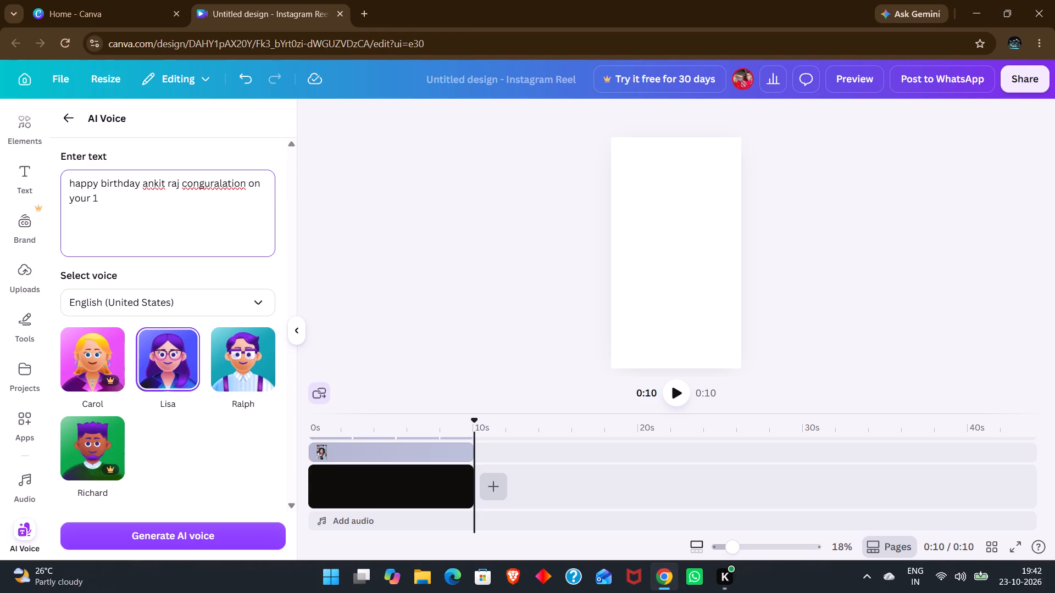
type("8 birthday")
left_click(103, 198)
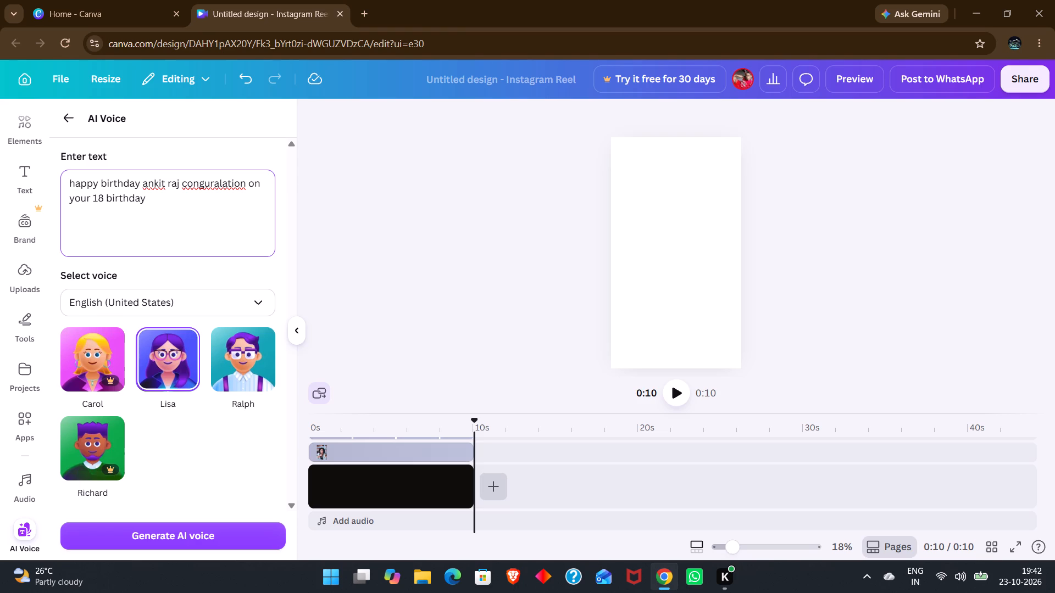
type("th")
Preview the Lisa voice again.
left_click(182, 379)
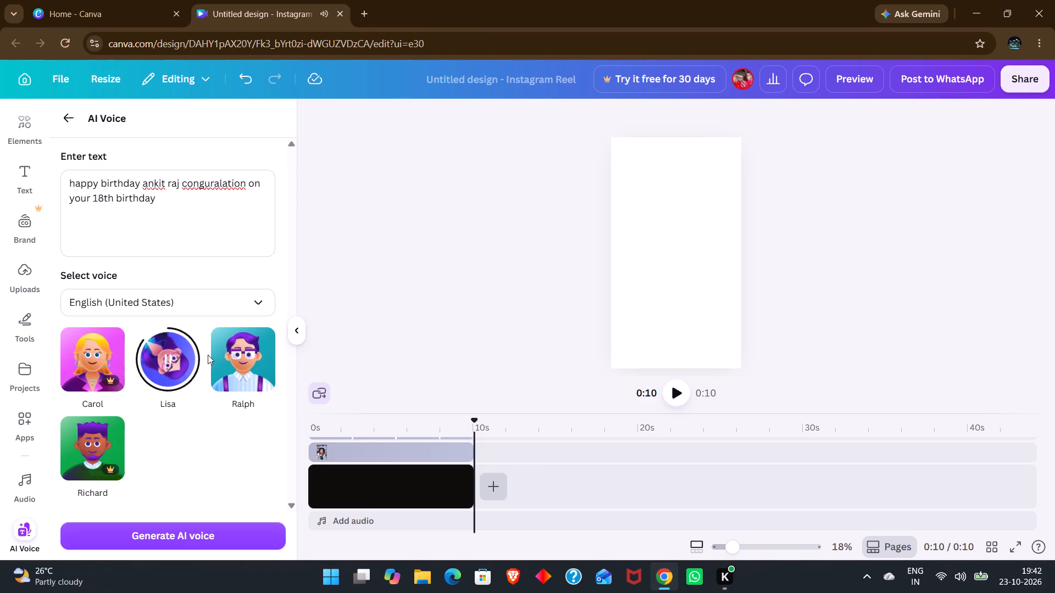
left_click(186, 373)
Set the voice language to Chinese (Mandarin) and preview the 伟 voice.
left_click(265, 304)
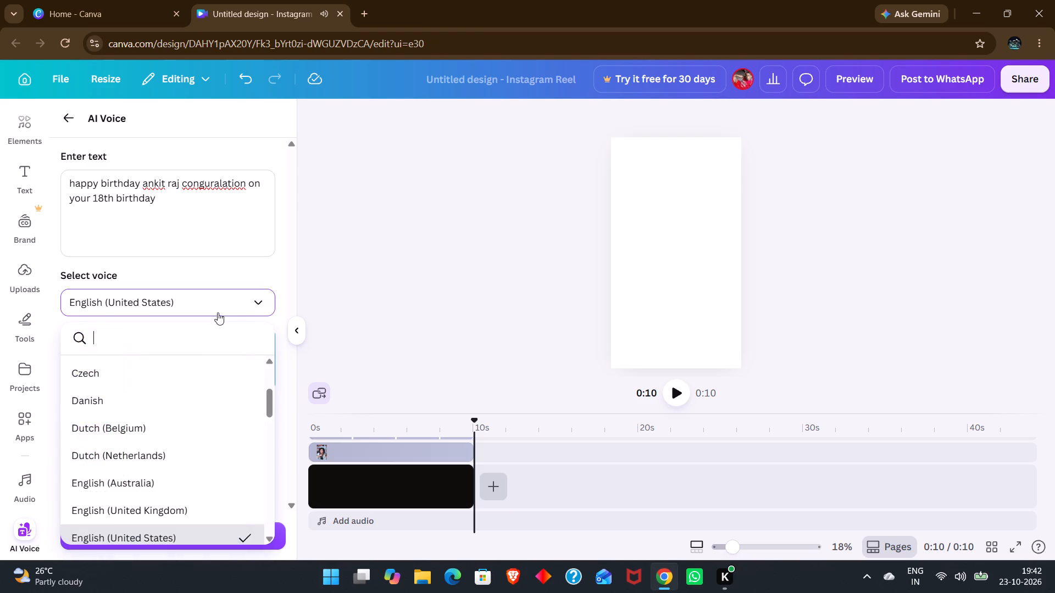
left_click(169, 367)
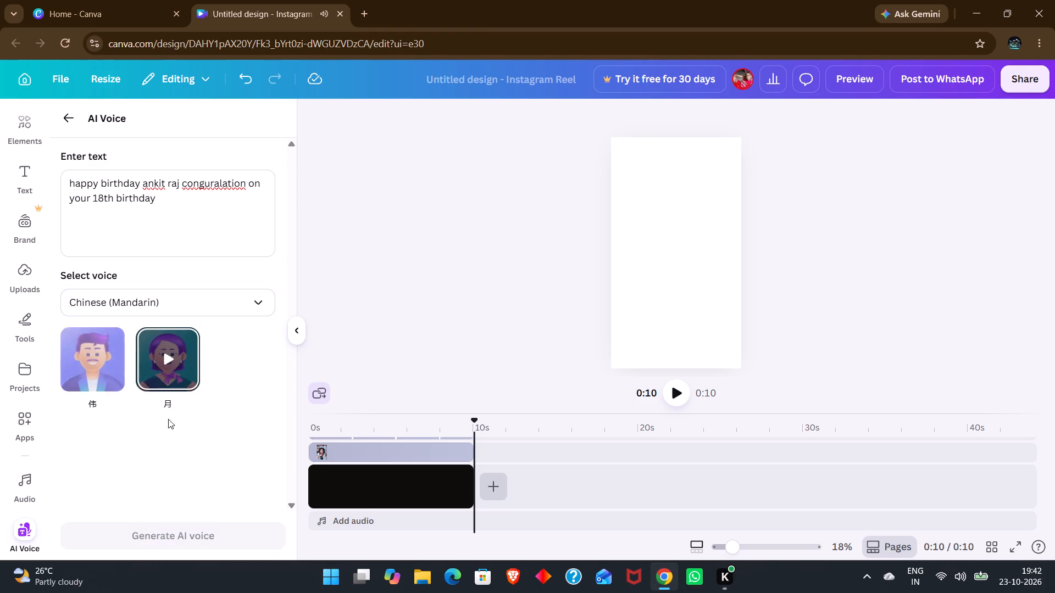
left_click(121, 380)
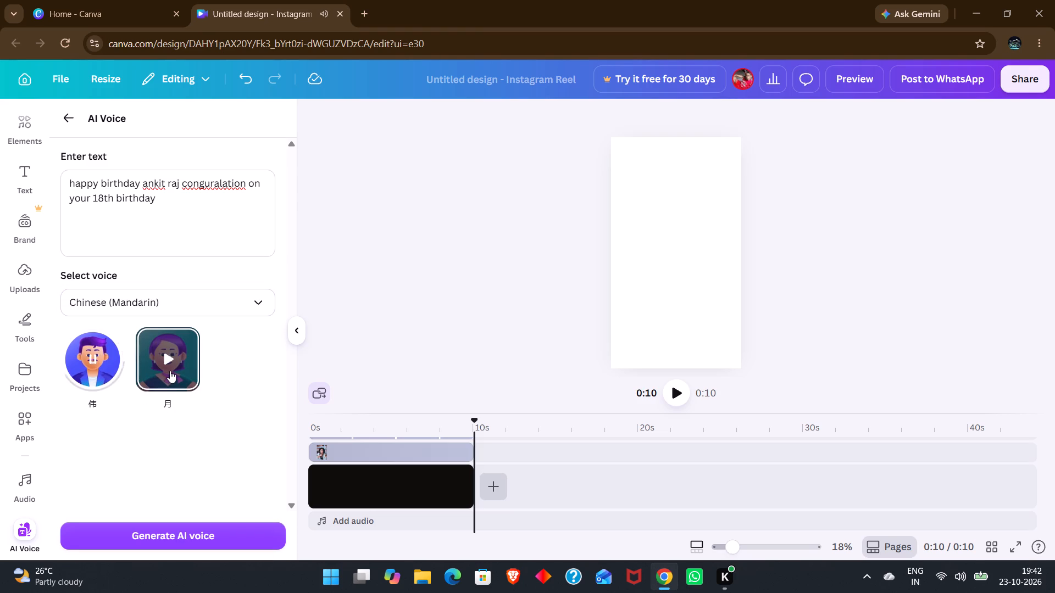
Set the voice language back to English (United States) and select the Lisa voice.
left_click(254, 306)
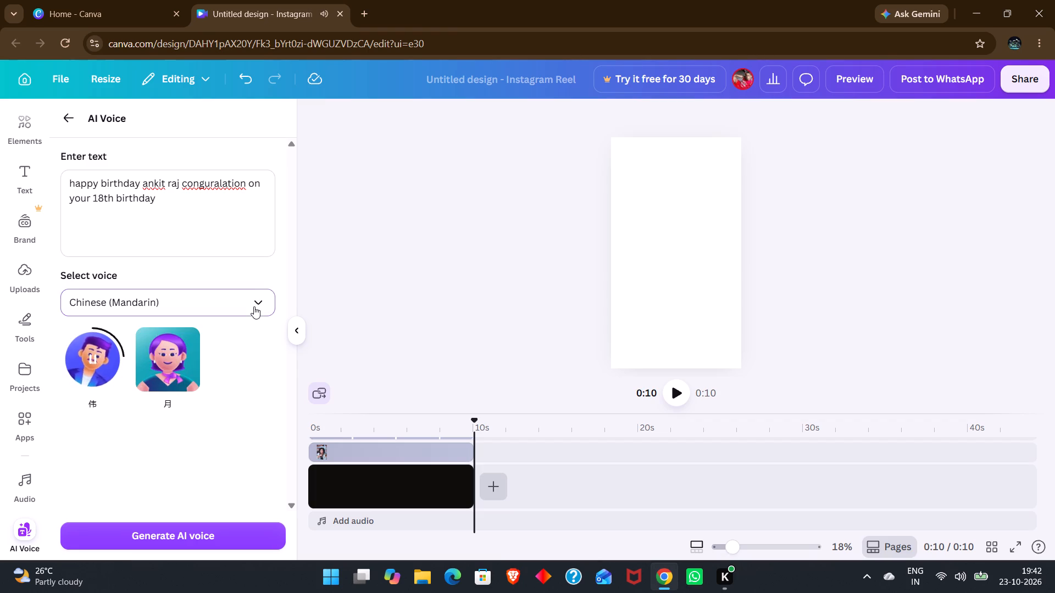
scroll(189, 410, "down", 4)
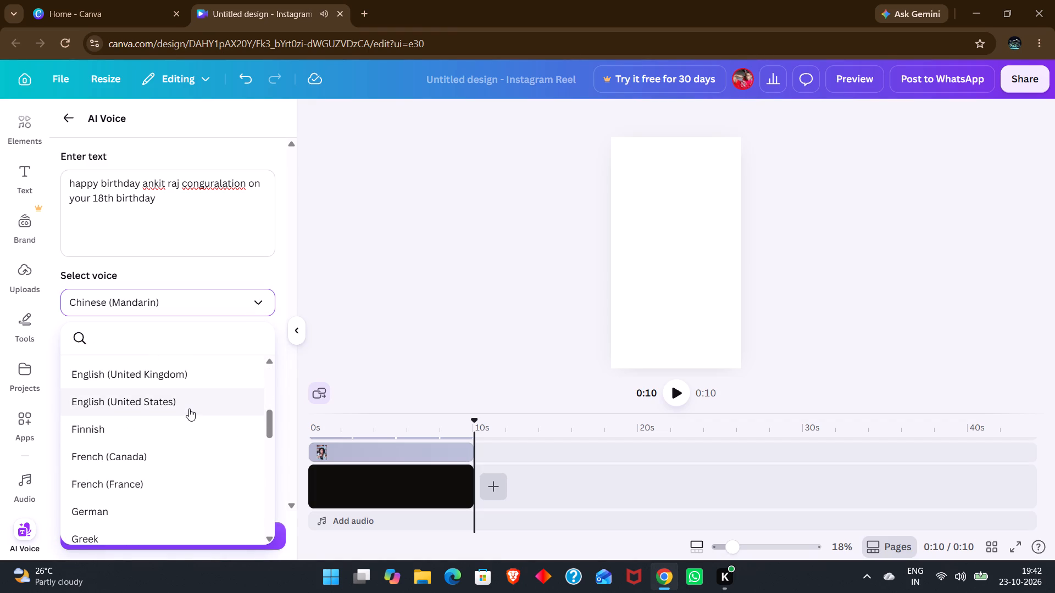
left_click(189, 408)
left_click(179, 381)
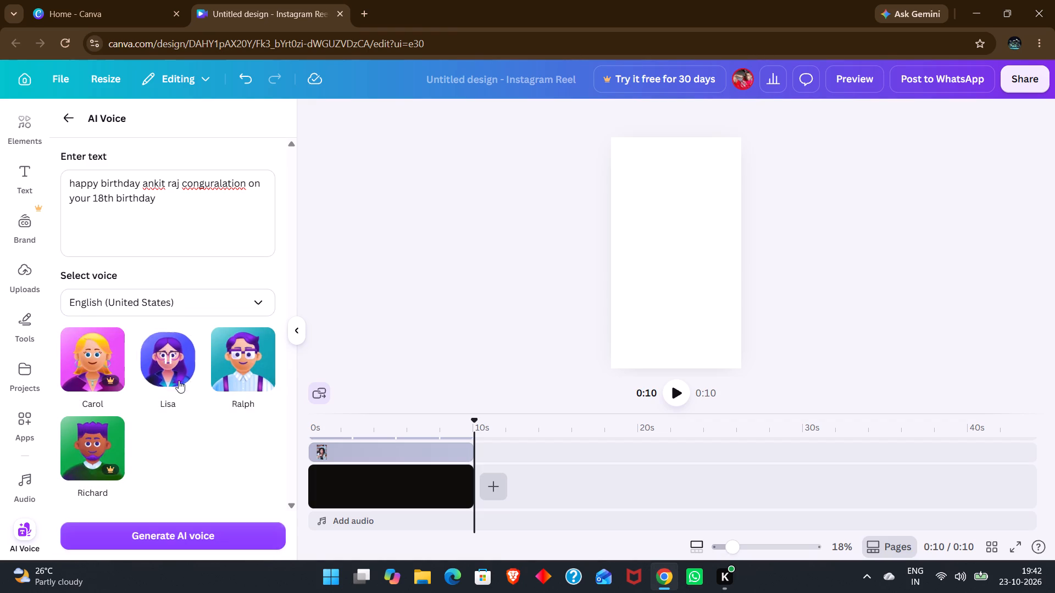
Set the voice language to Hindi, compare the इशा and किशोर voices, and select इशा.
left_click(212, 309)
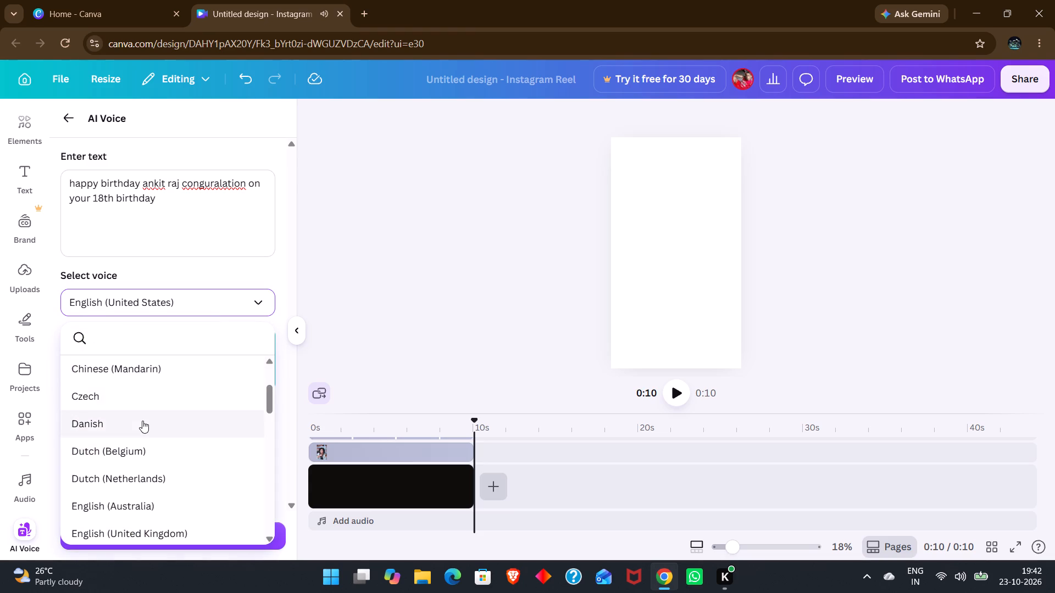
scroll(142, 421, "down", 4)
left_click(116, 477)
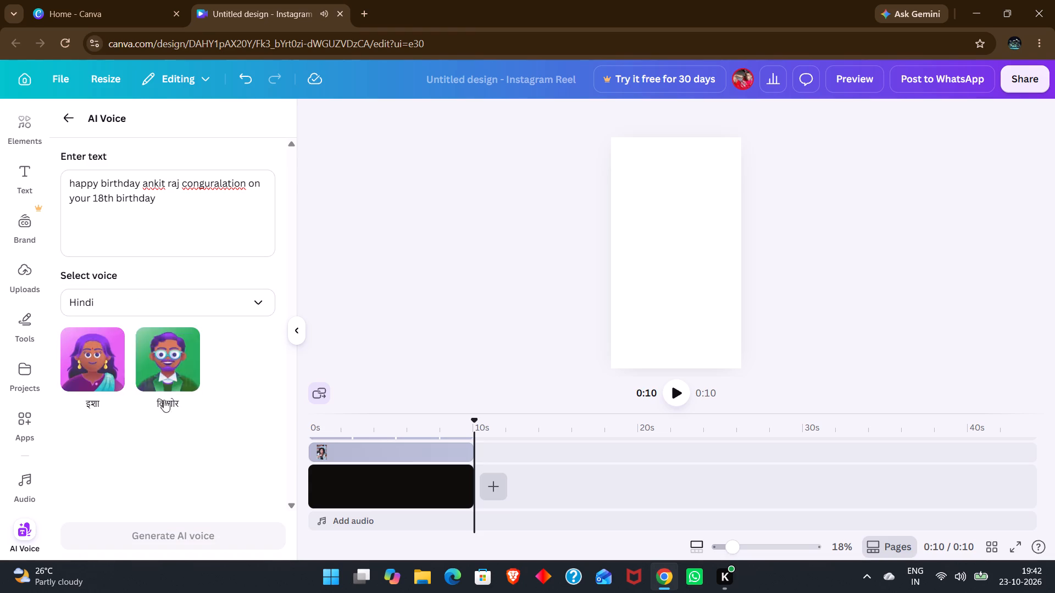
left_click(92, 370)
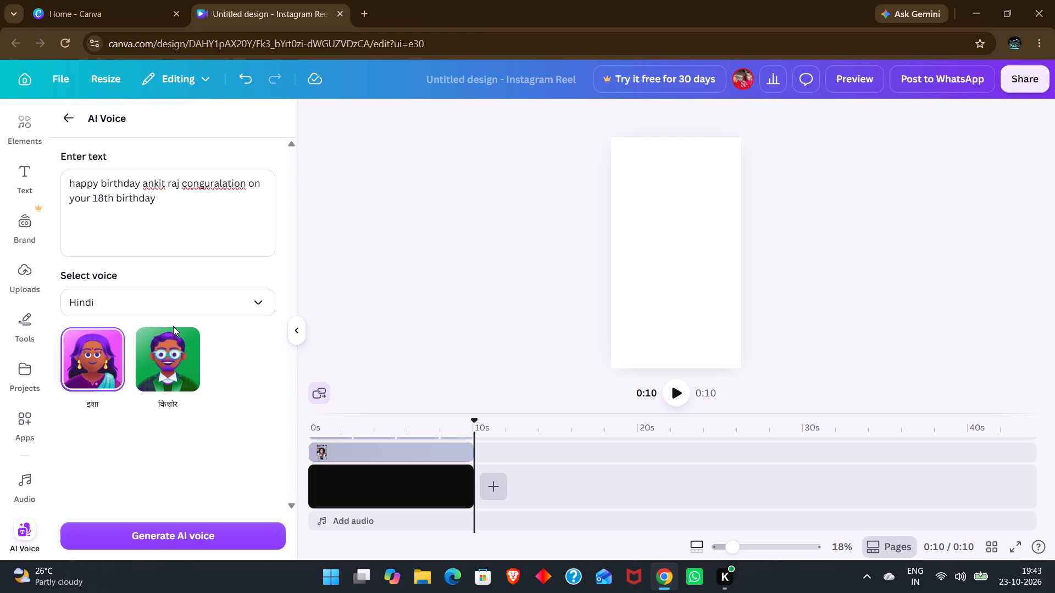
left_click(173, 363)
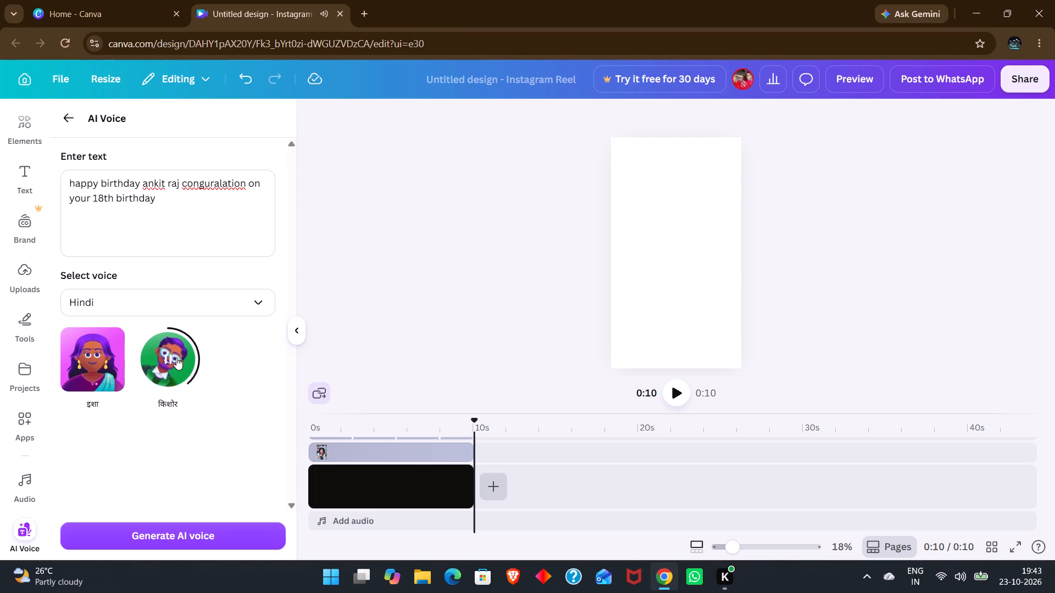
left_click(116, 368)
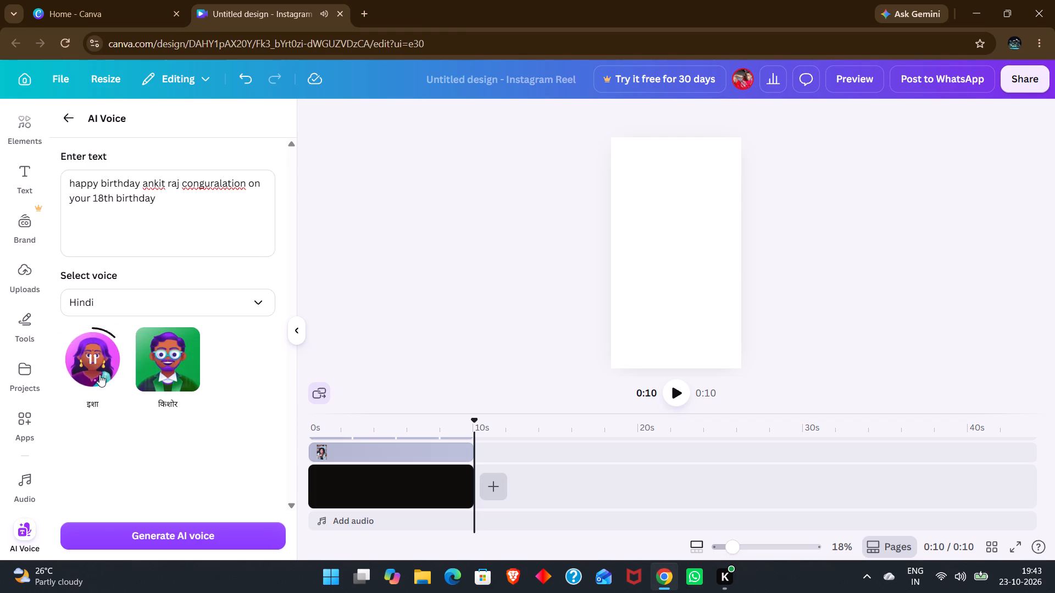
left_click(99, 374)
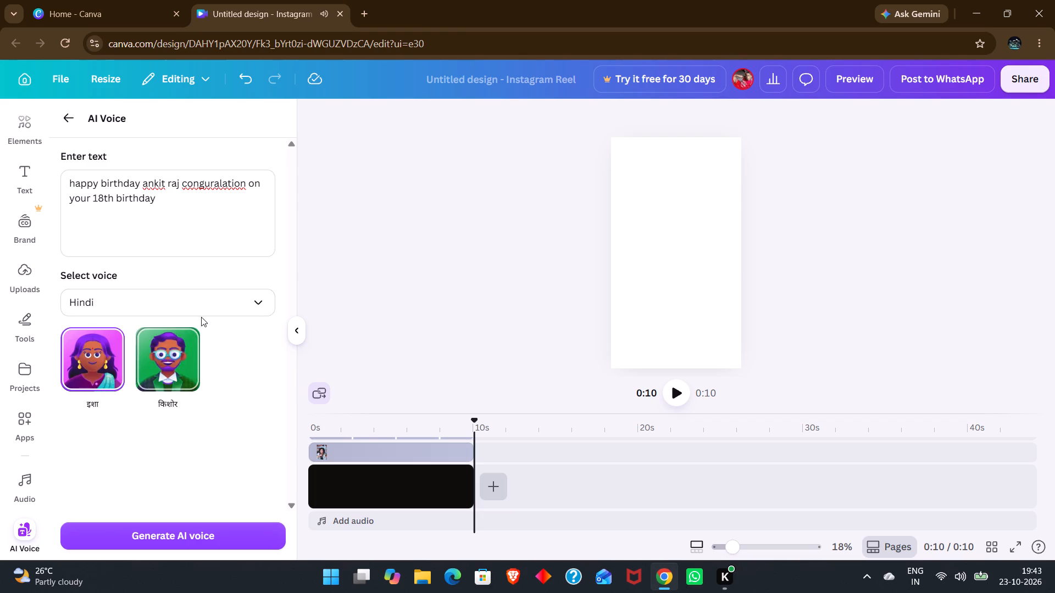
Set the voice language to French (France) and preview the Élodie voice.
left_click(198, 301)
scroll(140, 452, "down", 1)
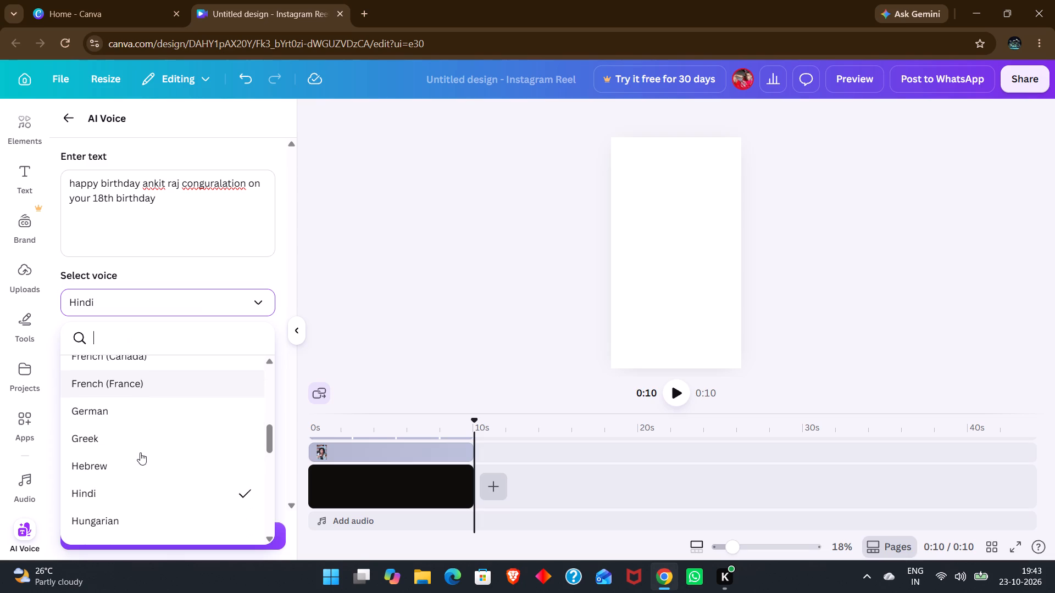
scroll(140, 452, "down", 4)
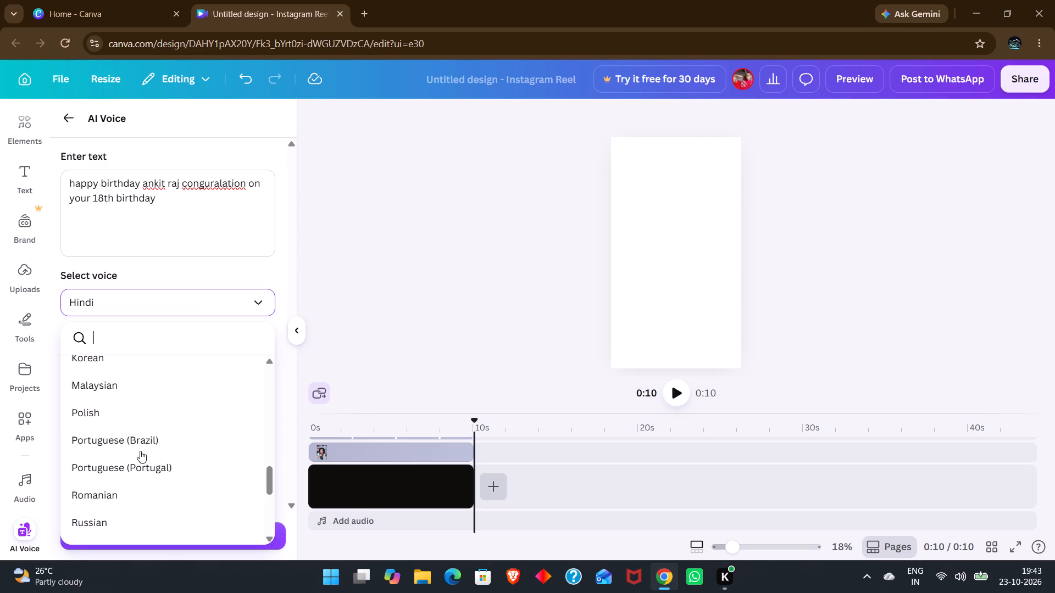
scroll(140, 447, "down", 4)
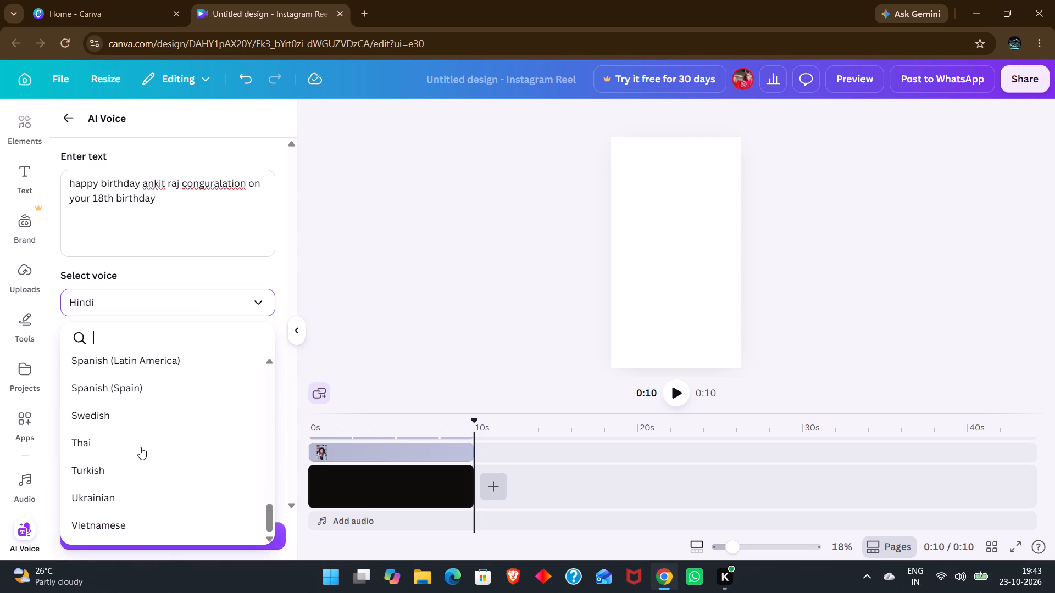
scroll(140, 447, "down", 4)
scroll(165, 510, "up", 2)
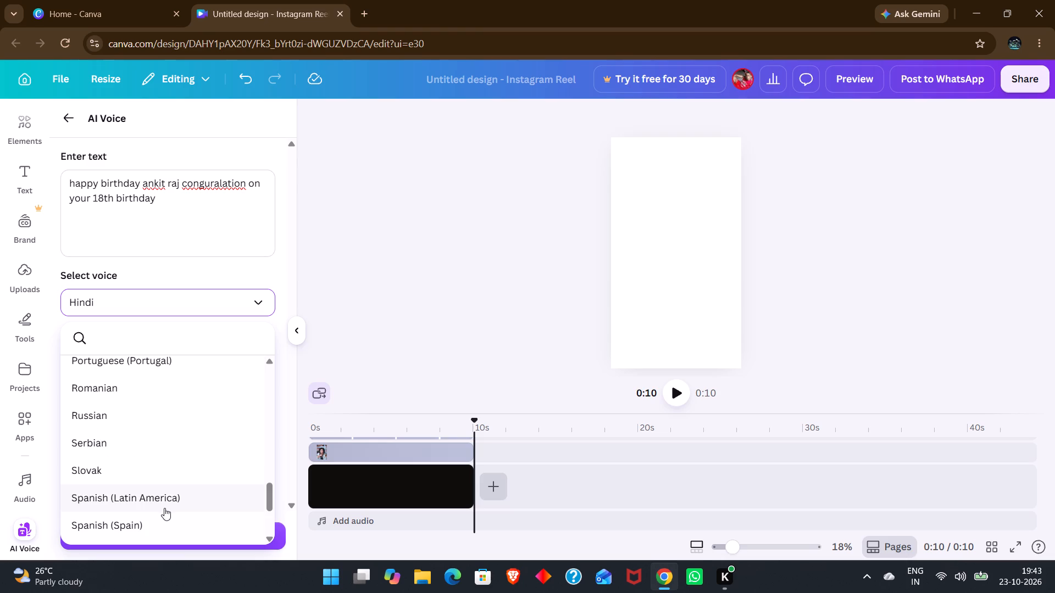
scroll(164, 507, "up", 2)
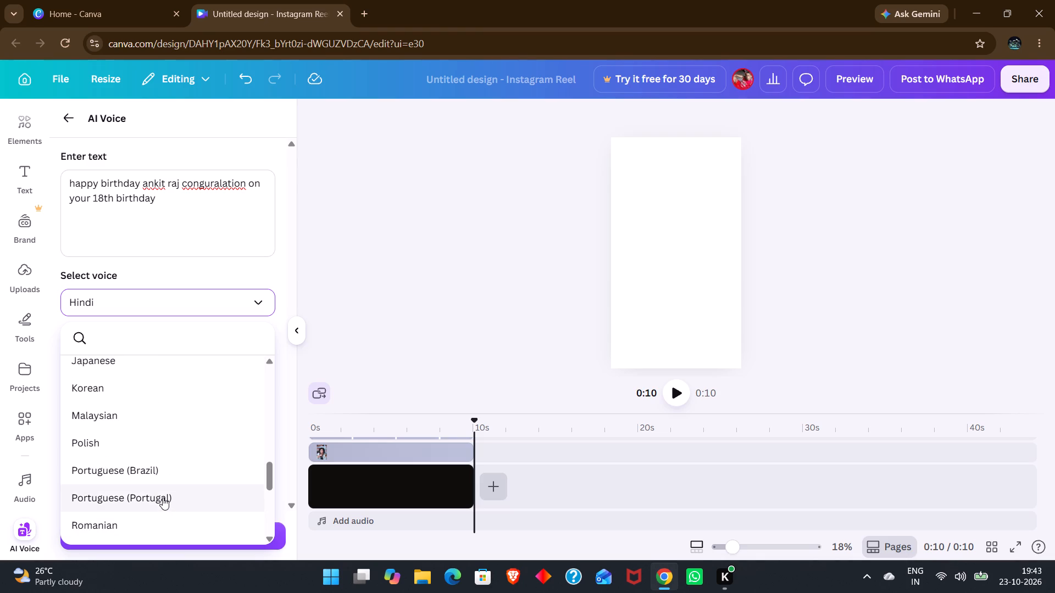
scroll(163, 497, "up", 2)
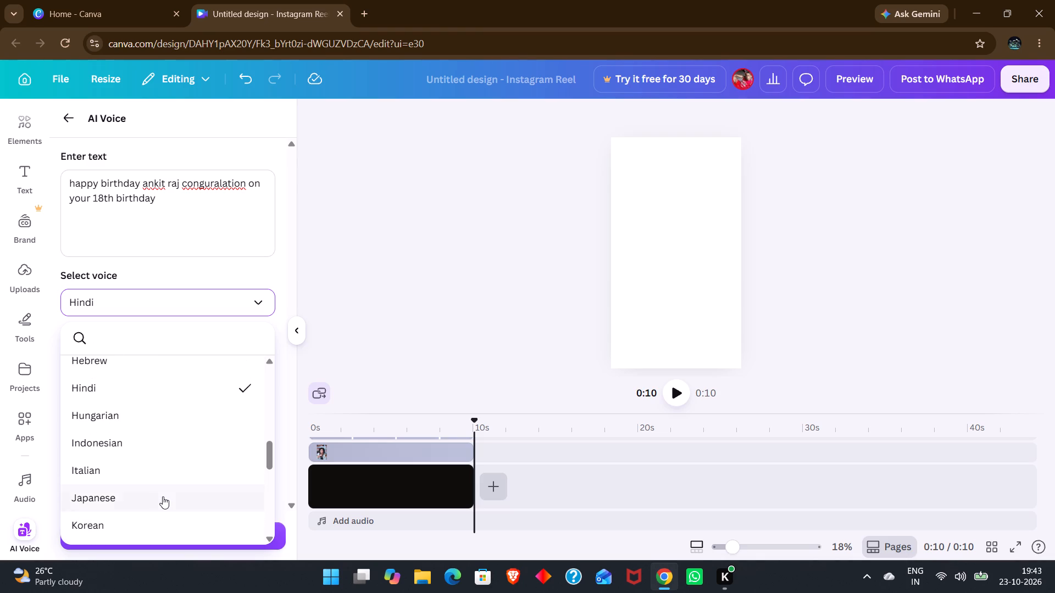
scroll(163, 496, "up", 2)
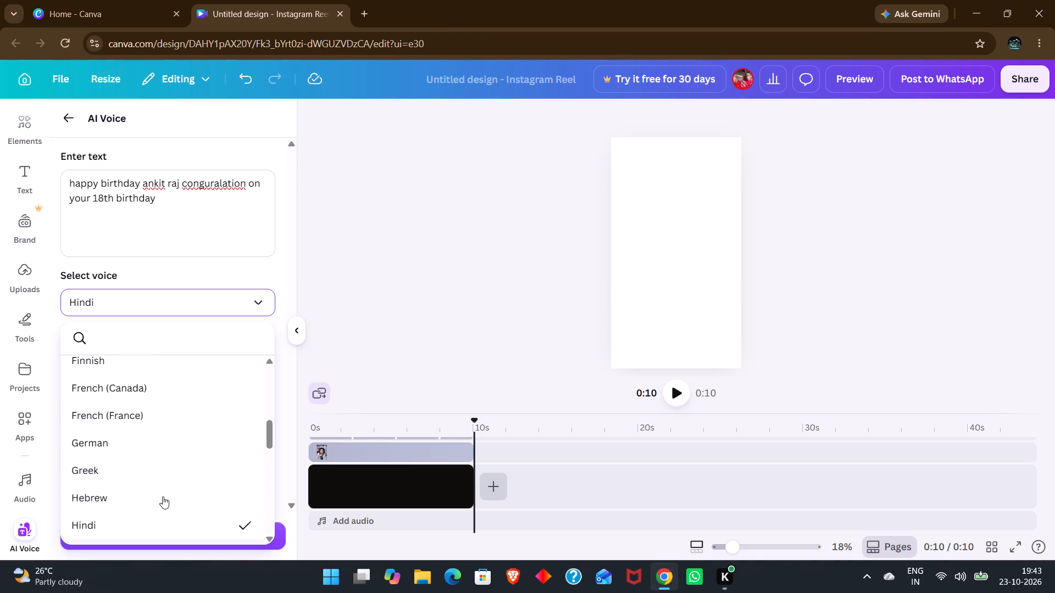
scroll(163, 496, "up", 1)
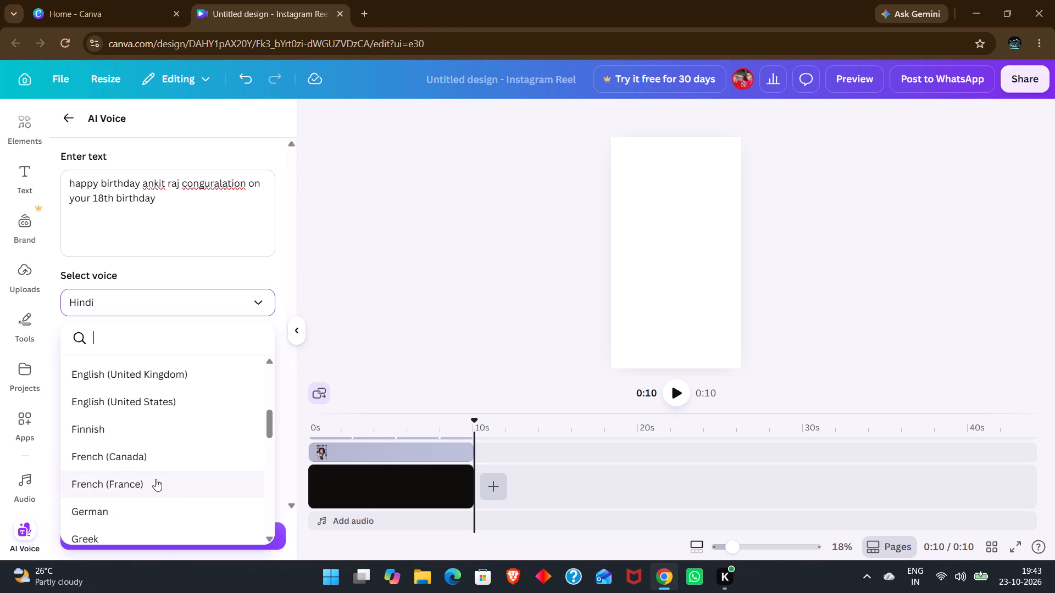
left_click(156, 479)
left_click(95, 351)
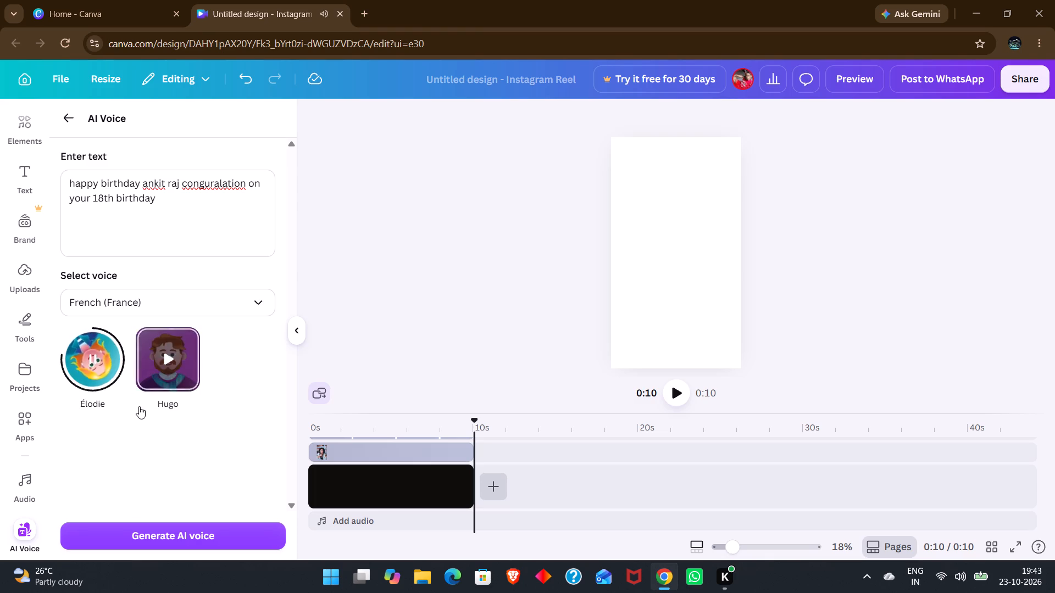
left_click(220, 309)
scroll(155, 430, "down", 1)
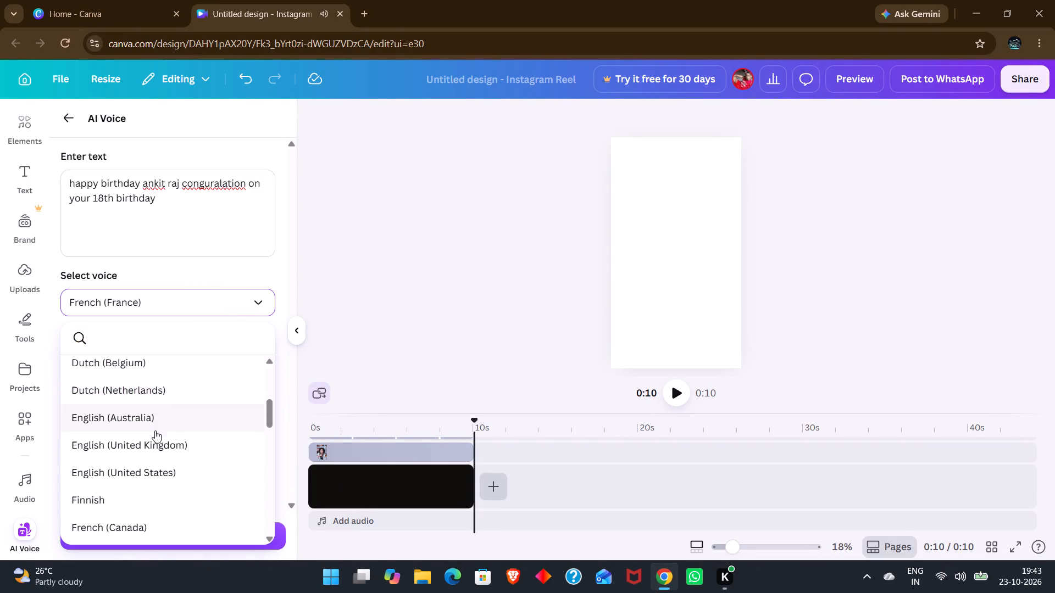
scroll(155, 430, "down", 1)
scroll(154, 424, "up", 3)
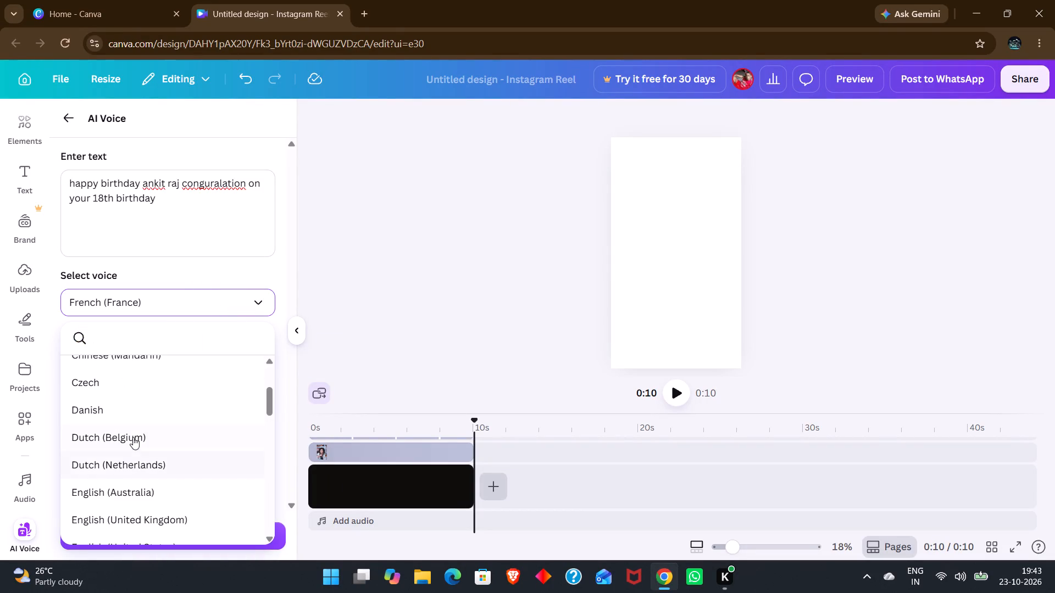
scroll(134, 422, "up", 2)
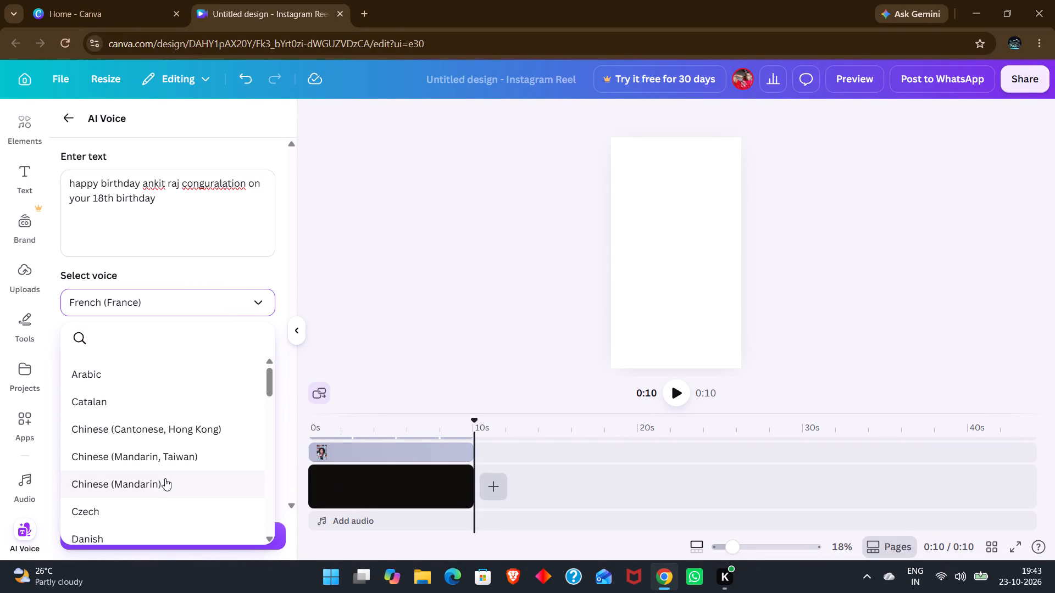
scroll(165, 478, "up", 5)
scroll(168, 384, "up", 4)
scroll(164, 394, "down", 1)
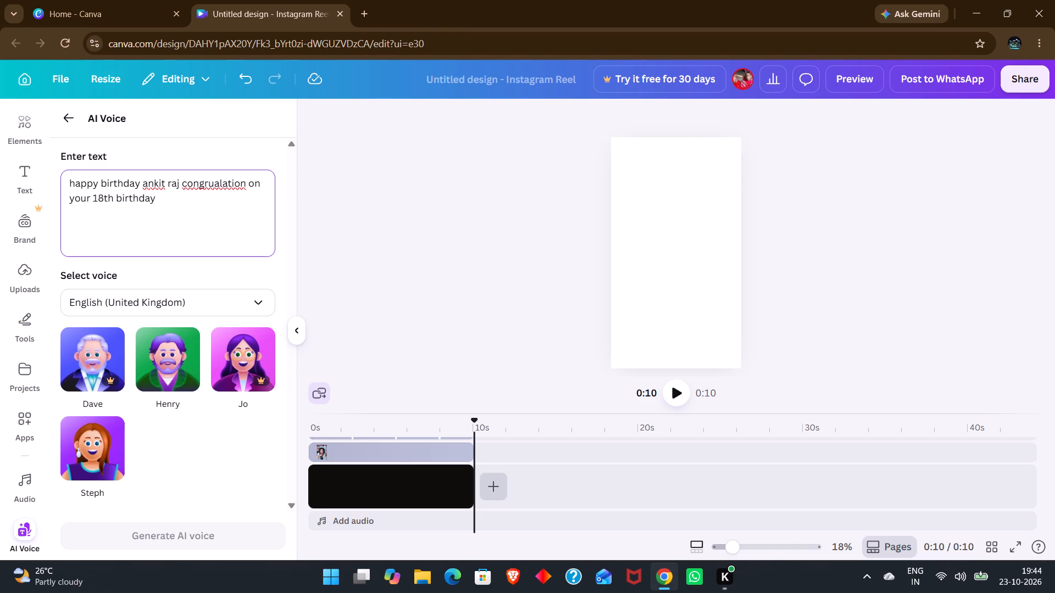
Select the Henry voice and listen to its preview.
left_click(156, 345)
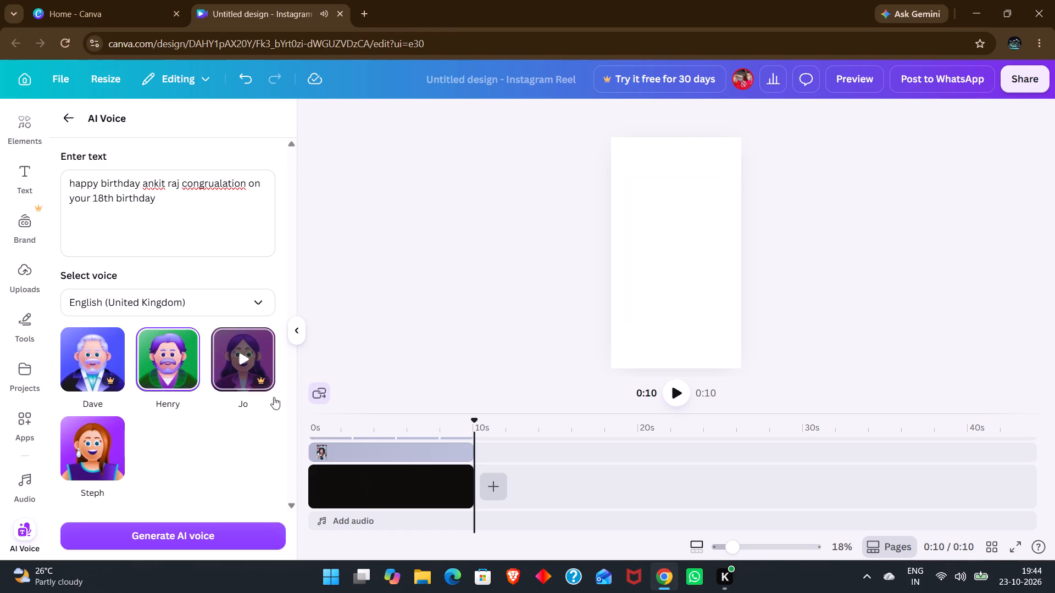
Replace the word "congrualation" in the greeting text with "cellebrating".
left_click(248, 180)
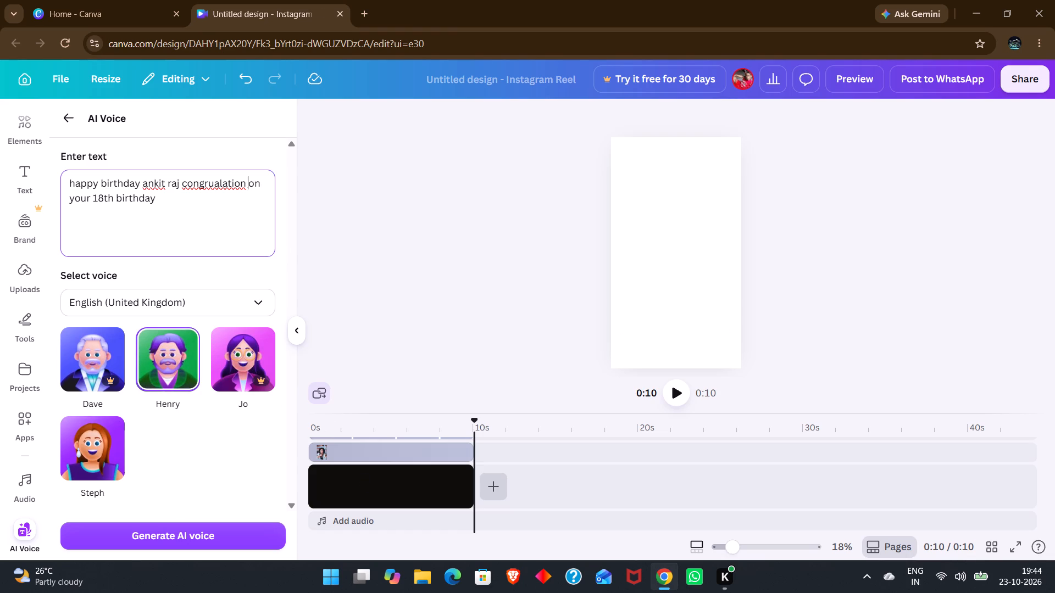
key("BackSpace")
key("BackSpace")
key("BackSpace")
key("BackSpace")
key("BackSpace")
key("BackSpace")
key("BackSpace")
key("BackSpace")
key("BackSpace")
key("BackSpace")
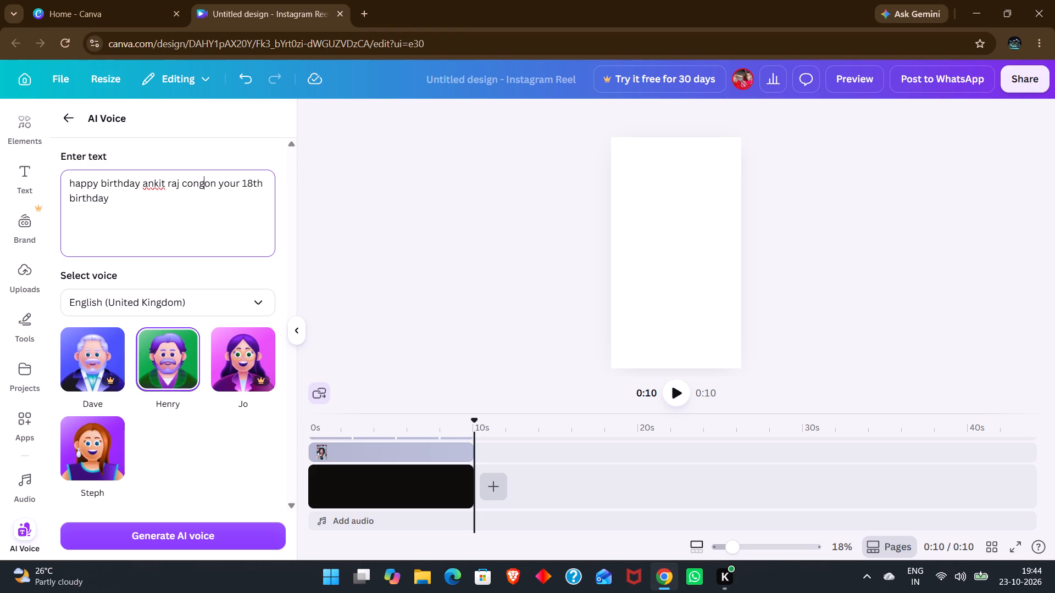
key("shift+BackSpace")
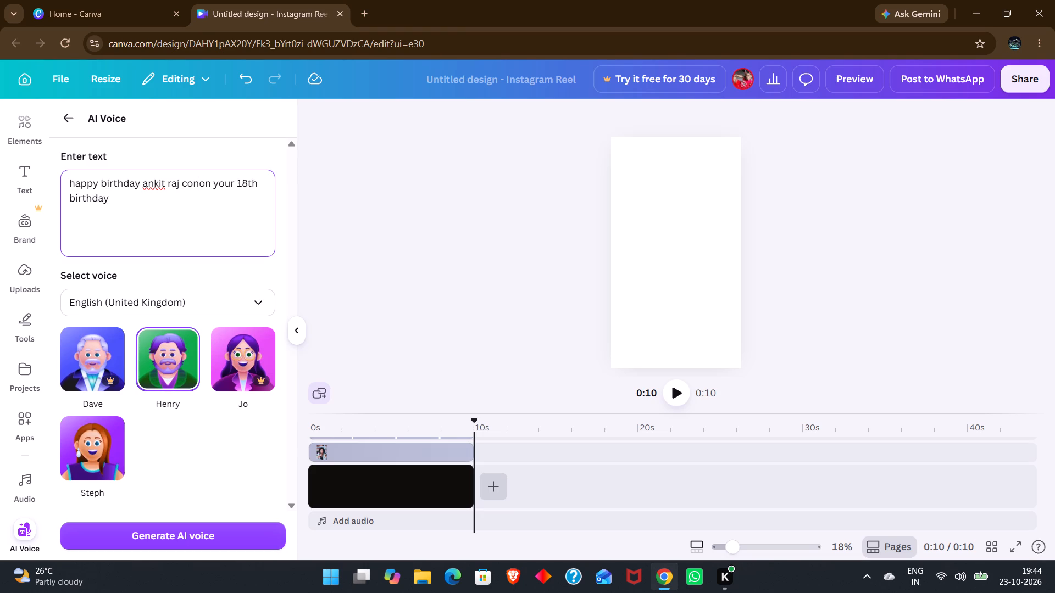
key("ctrl+BackSpace")
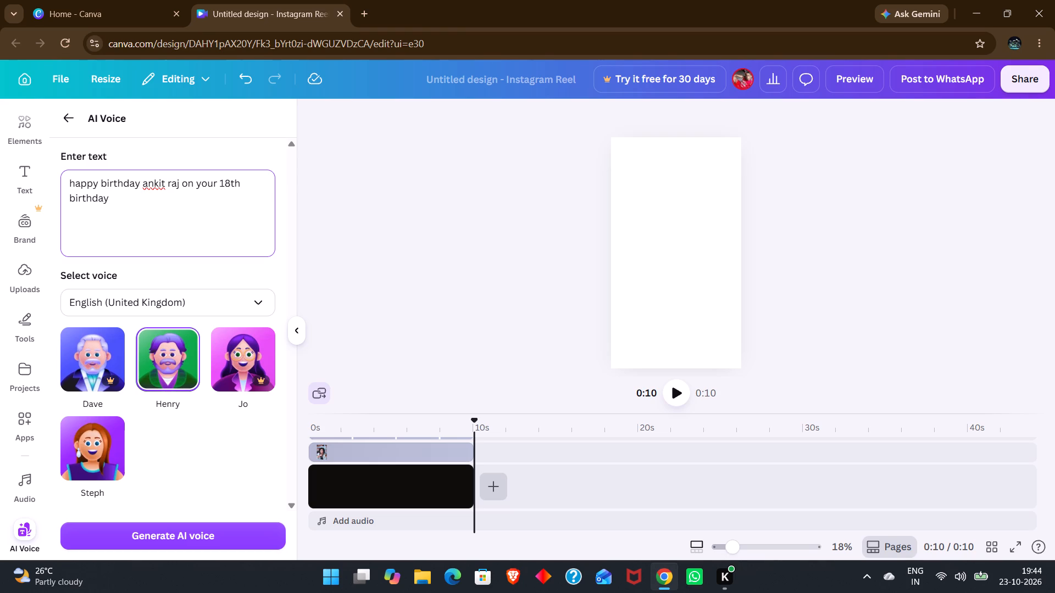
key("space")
key("Left")
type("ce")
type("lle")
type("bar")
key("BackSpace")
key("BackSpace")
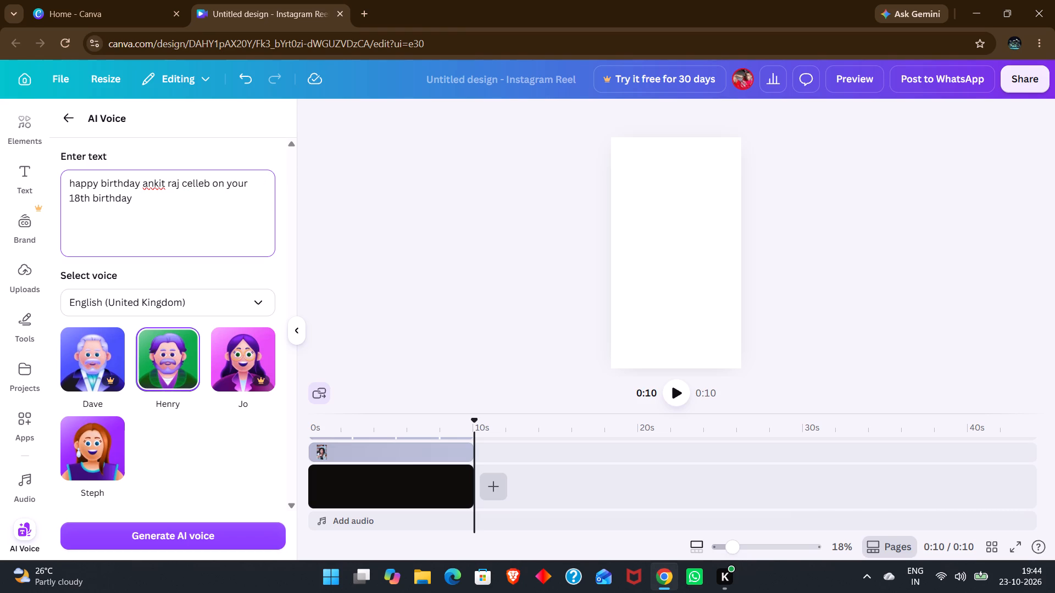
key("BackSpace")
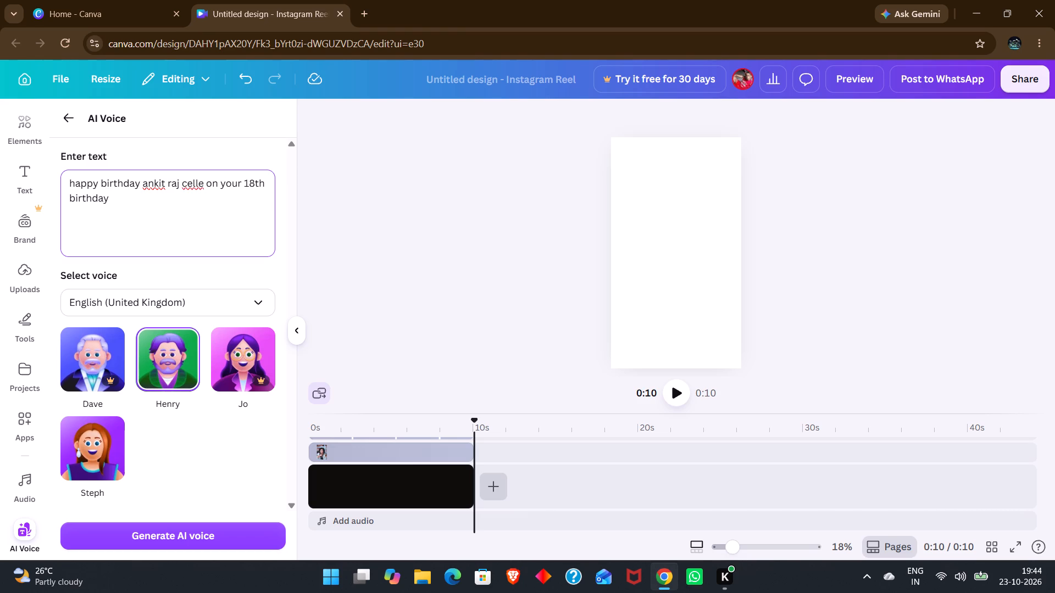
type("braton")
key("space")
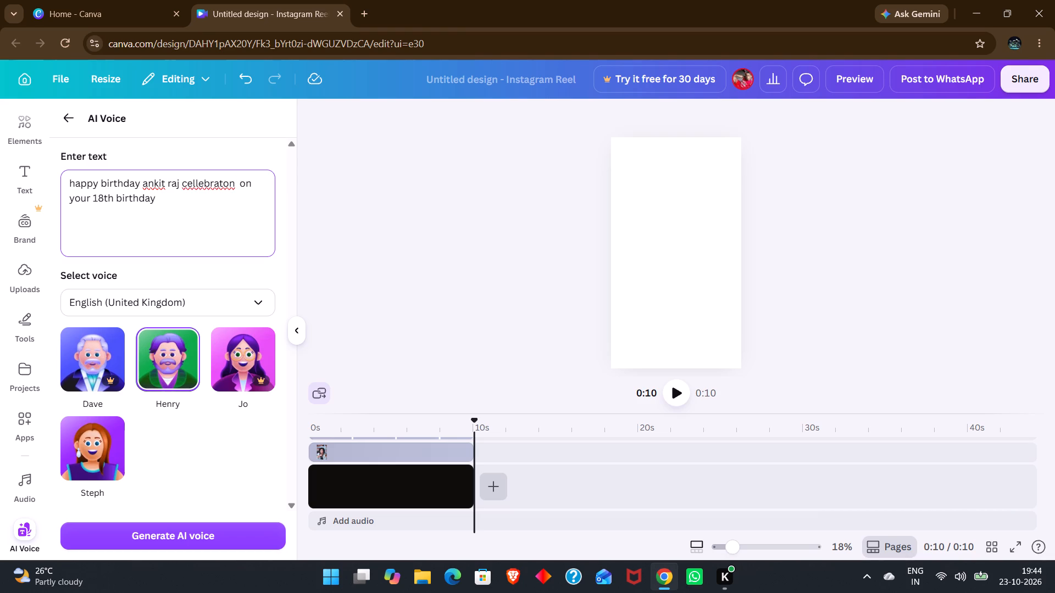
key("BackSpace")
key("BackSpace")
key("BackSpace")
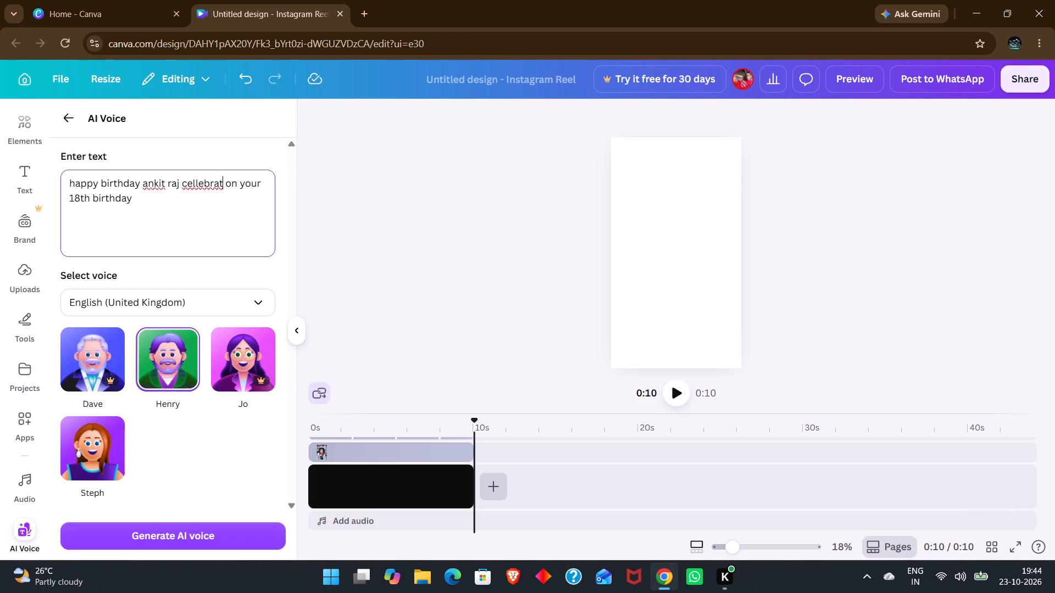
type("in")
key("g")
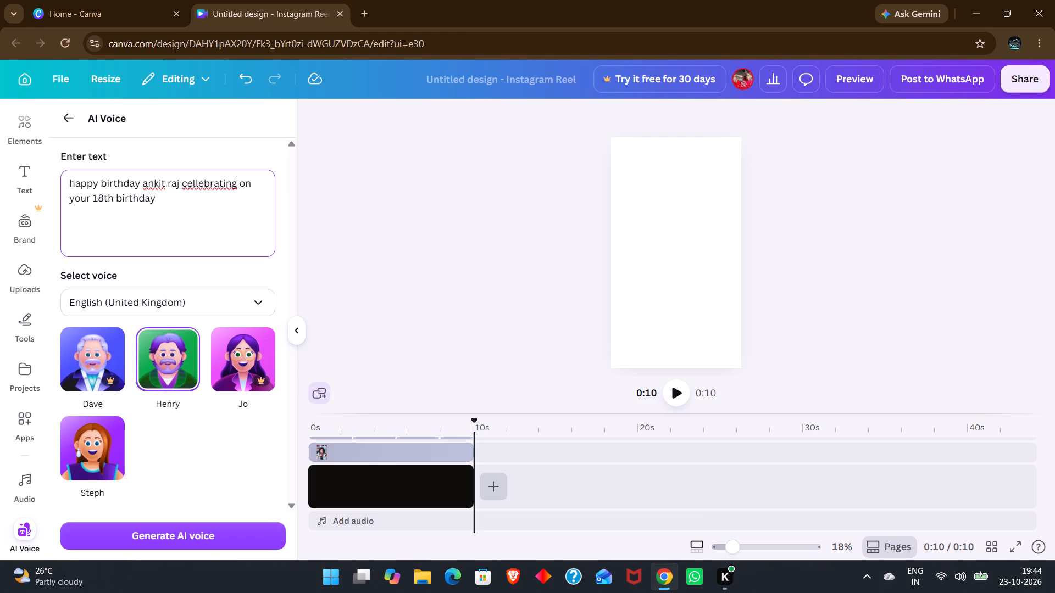
Remove the word "on" before "your 18th birthday" in the greeting text.
left_click(256, 188)
key("BackSpace")
key("BackSpace")
key("BackSpace")
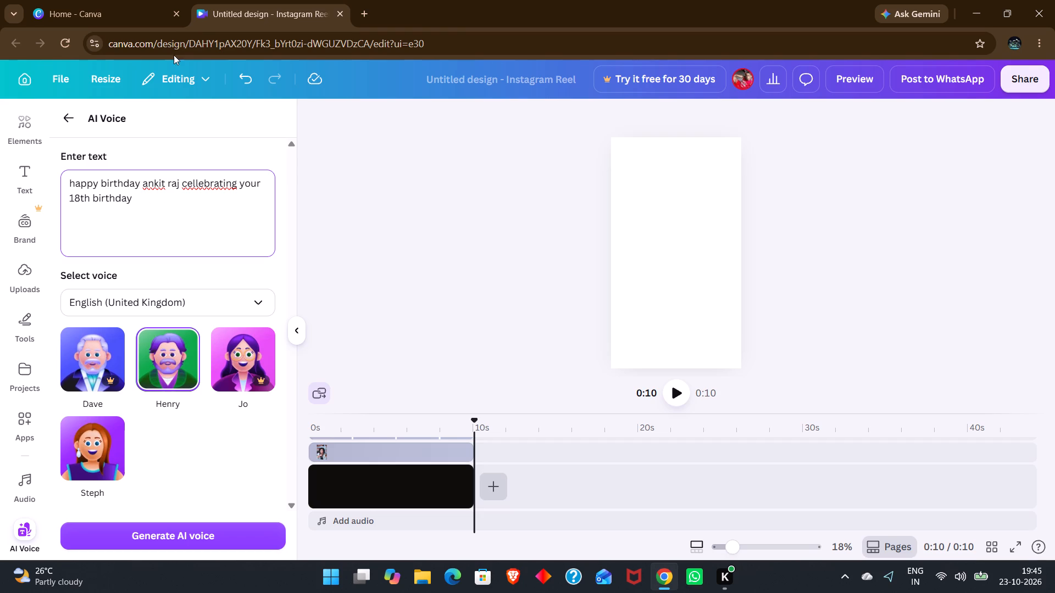
Listen to the Henry voice preview of the current greeting text.
left_click(165, 371)
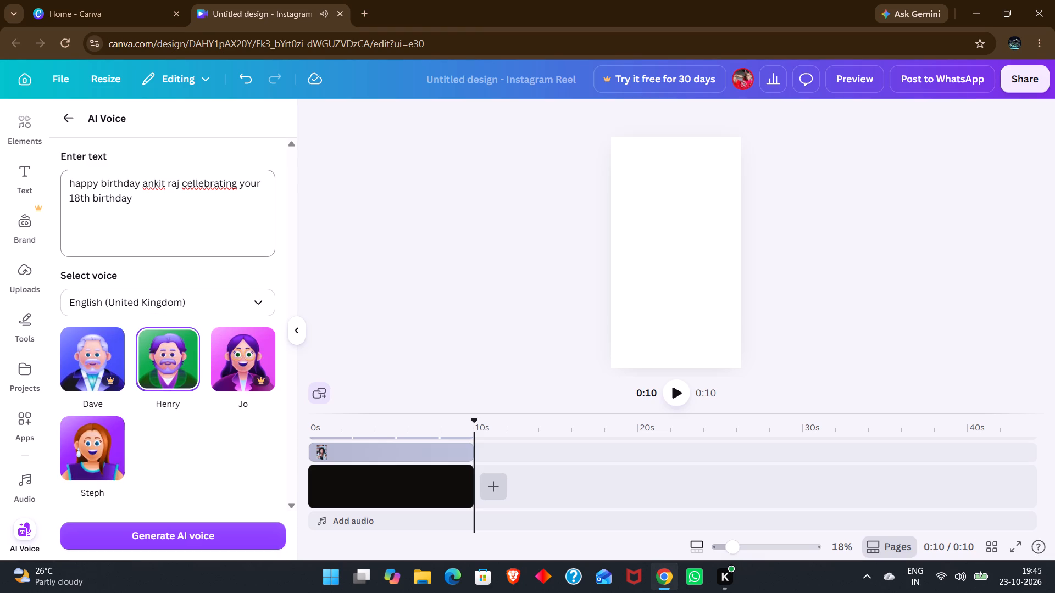
Insert "today we are celebrating your" before the word "cellebrating" in the greeting text.
left_click(180, 204)
left_click(180, 182)
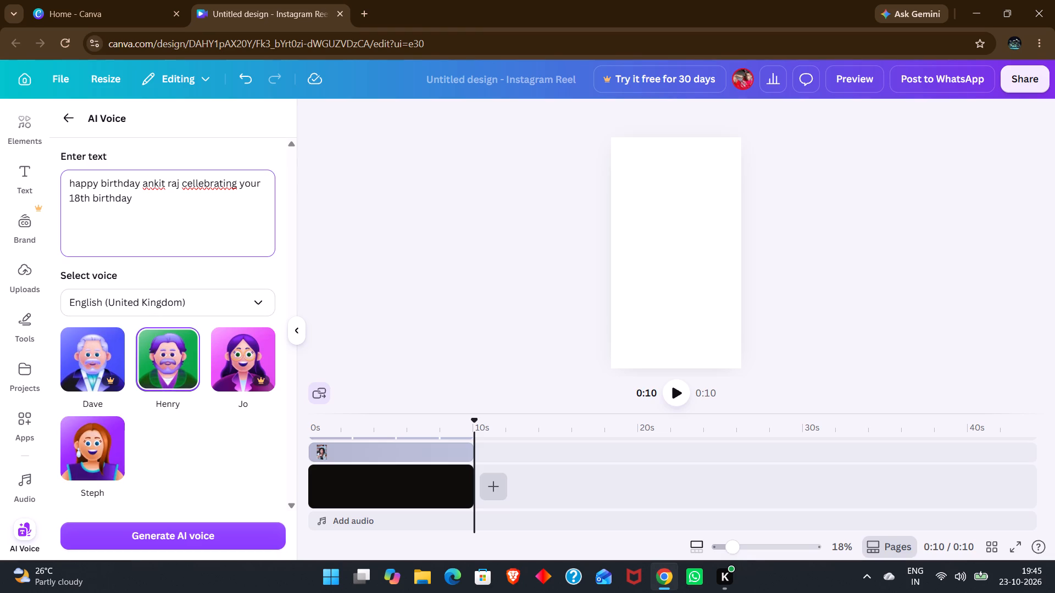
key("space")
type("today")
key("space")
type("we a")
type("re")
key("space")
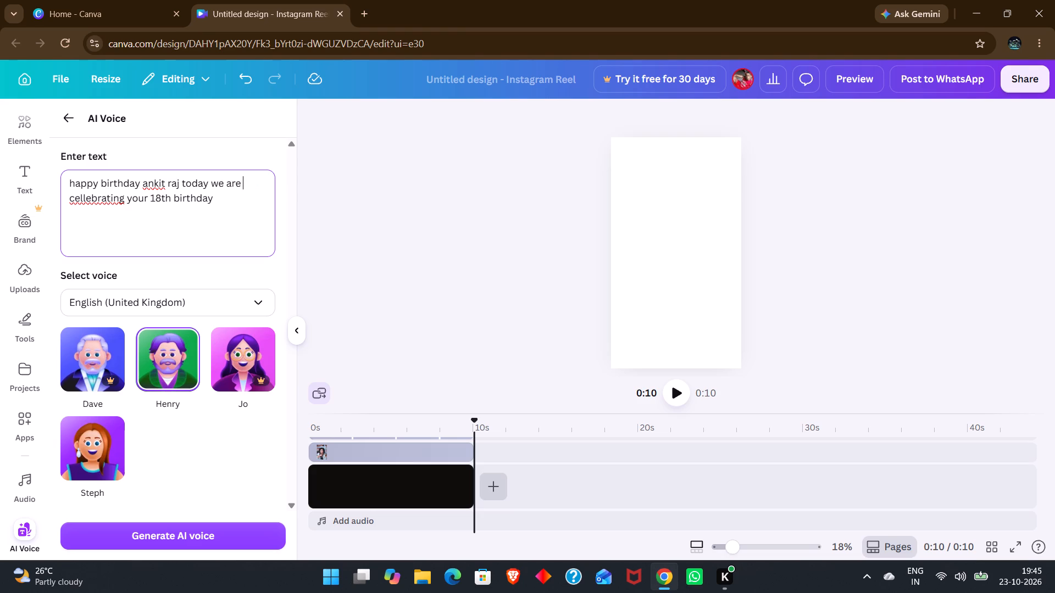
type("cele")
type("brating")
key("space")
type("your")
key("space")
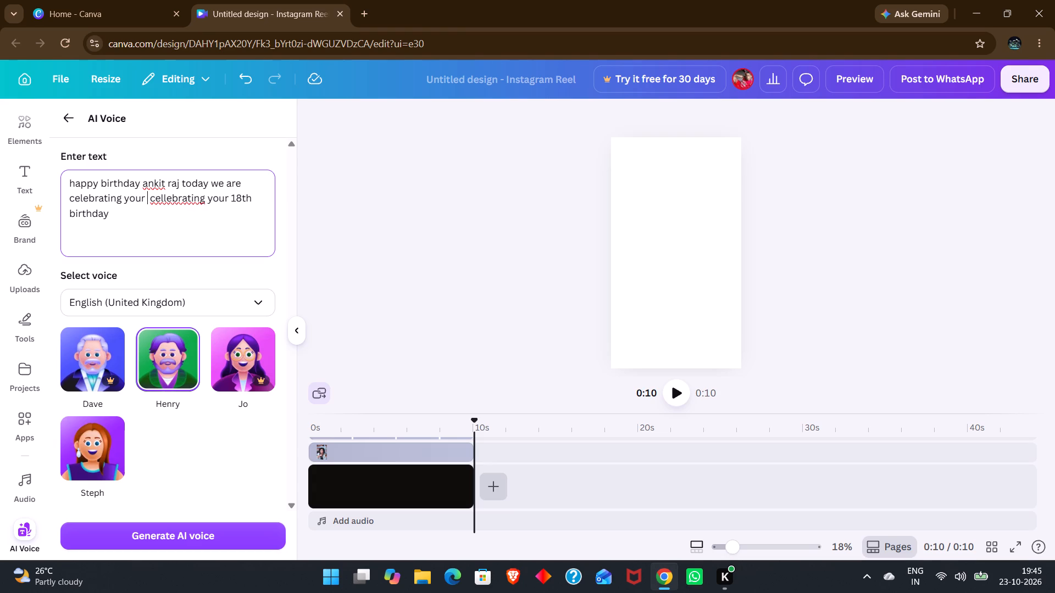
Delete the repeated "your" and the misspelled "cellebrating" so the greeting reads "today we are celebrating your 18th birthday".
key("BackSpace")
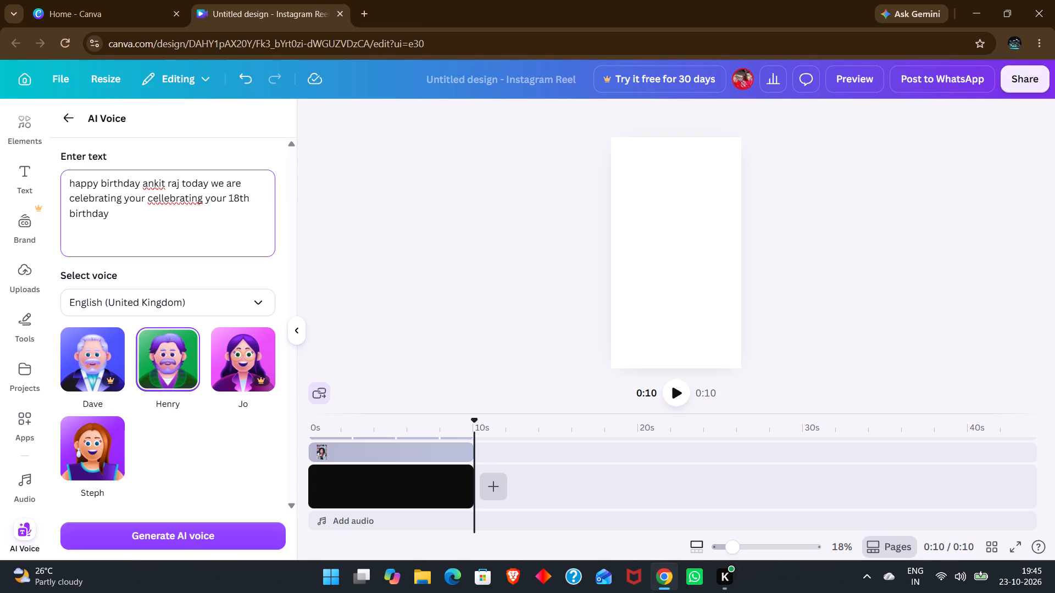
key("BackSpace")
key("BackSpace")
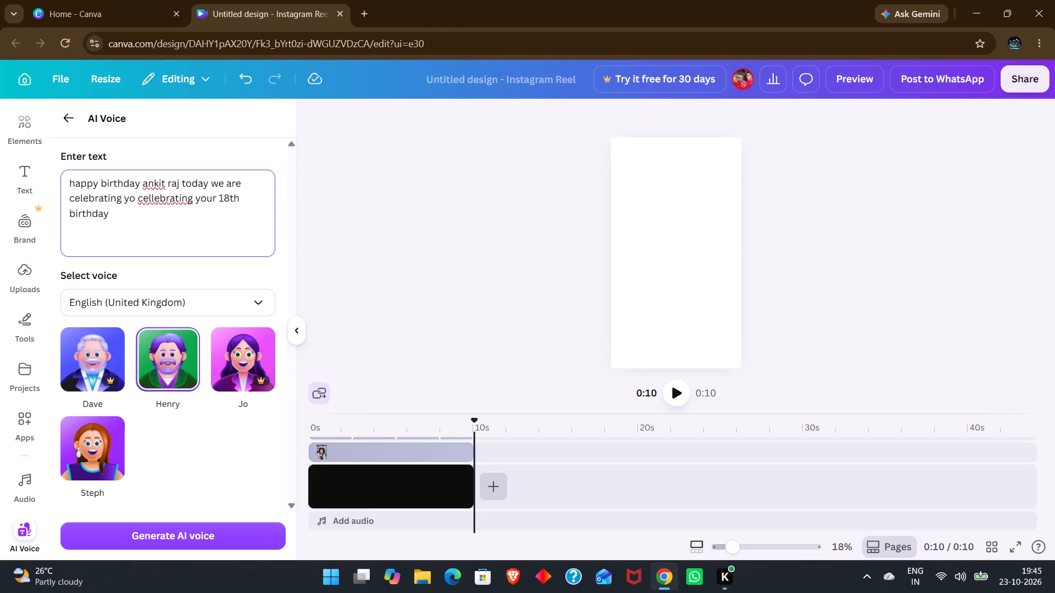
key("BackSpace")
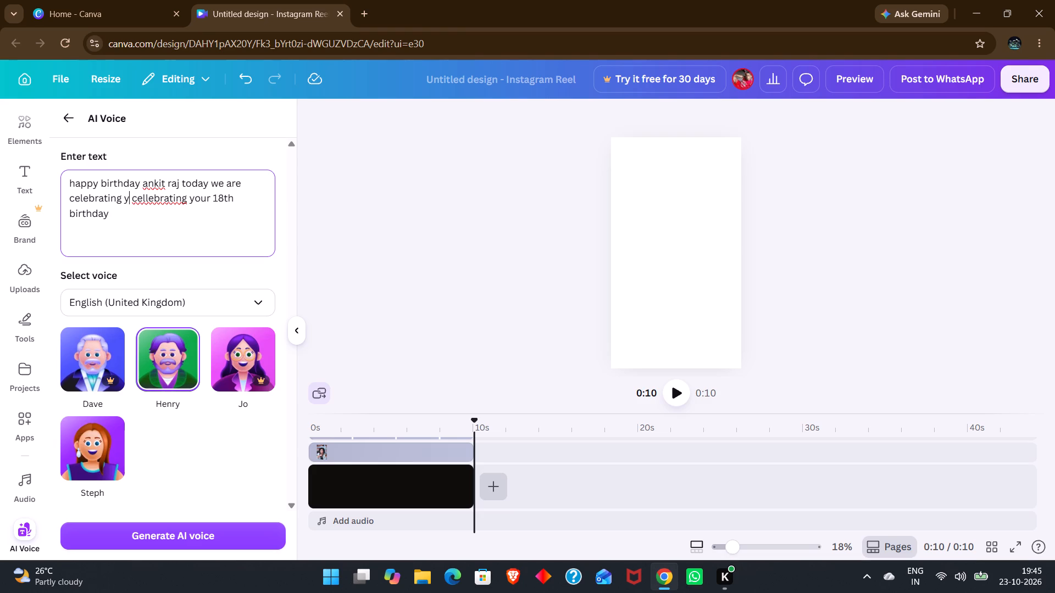
left_click(185, 202)
key("BackSpace")
key("BackSpace")
key("BackSpace")
key("BackSpace")
key("BackSpace")
key("BackSpace")
key("BackSpace")
key("BackSpace")
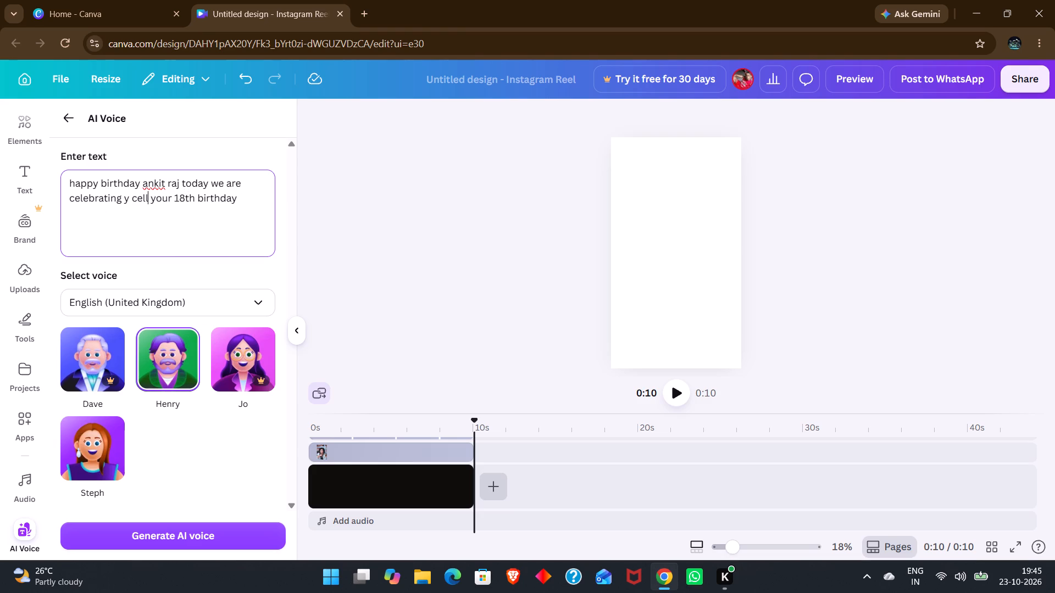
key("BackSpace")
key("BackSpace")
key("BackSpace")
key("BackSpace")
key("BackSpace")
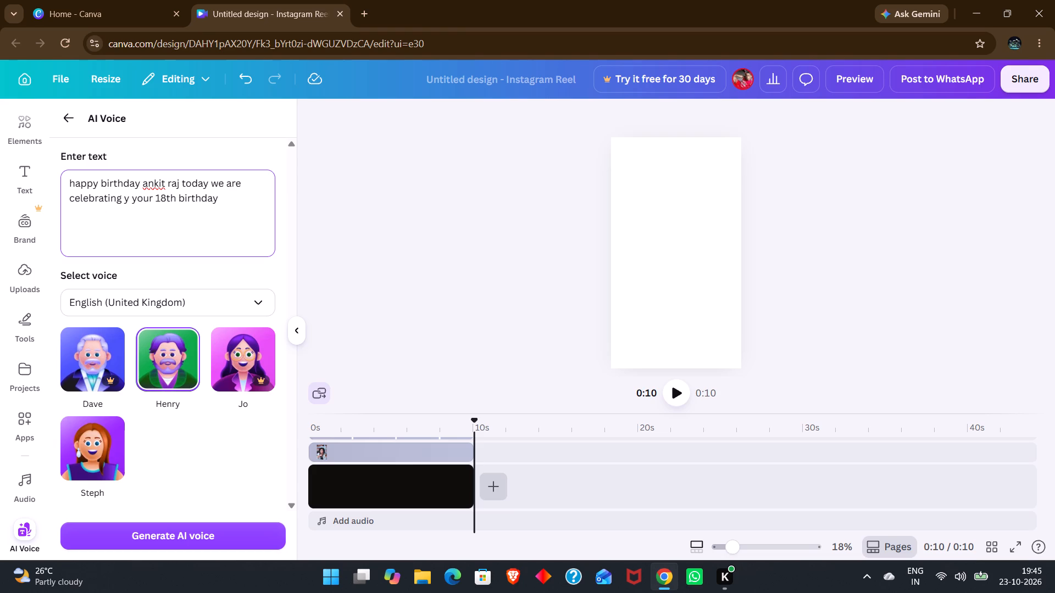
key("BackSpace")
key("BackSpace")
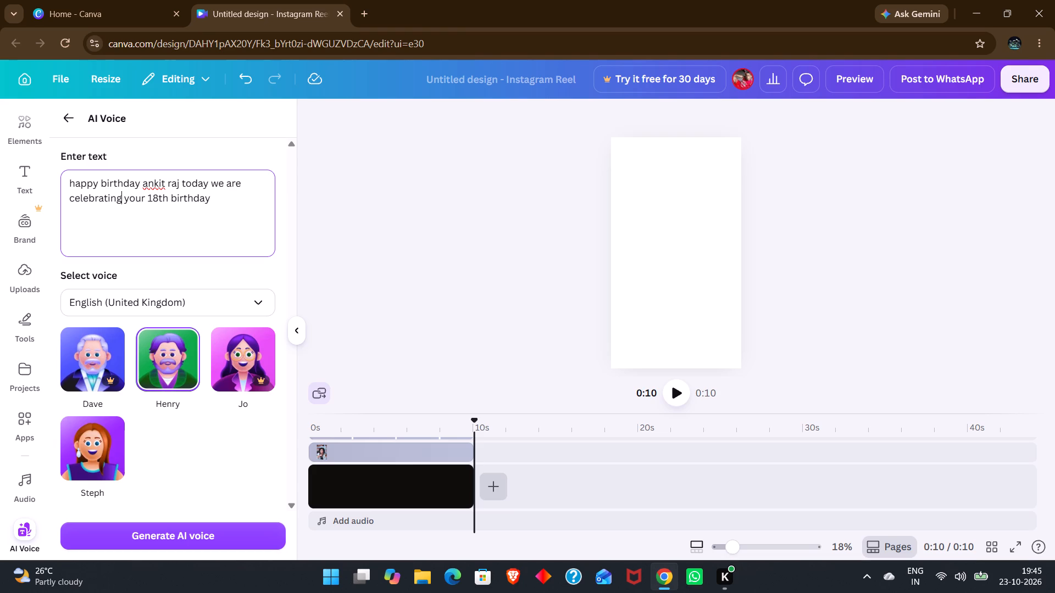
key("Right")
Append "on" and the birthday date with day, month and year to the end of the greeting text.
left_click(223, 201)
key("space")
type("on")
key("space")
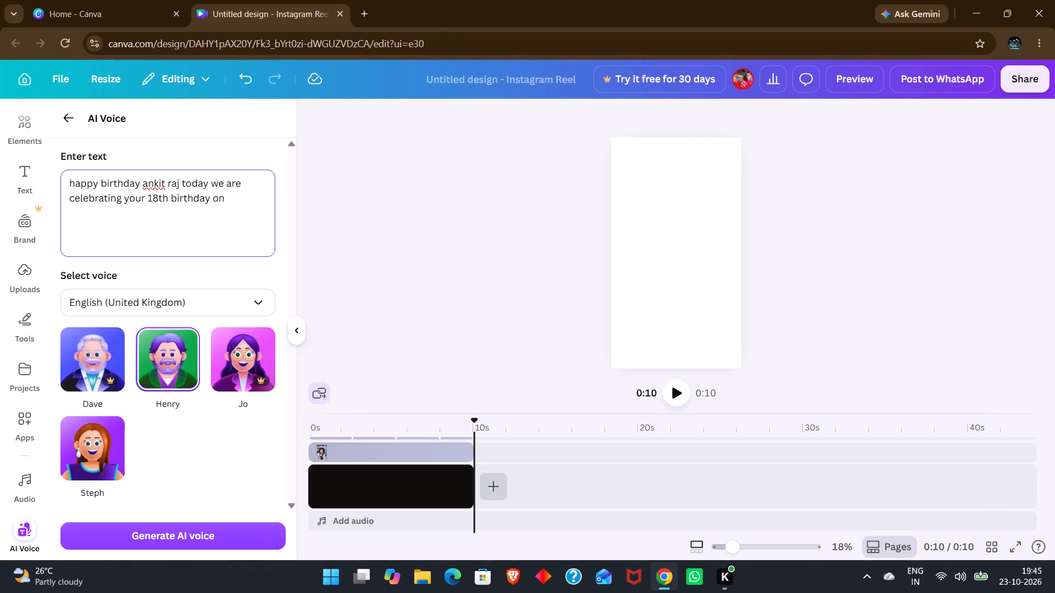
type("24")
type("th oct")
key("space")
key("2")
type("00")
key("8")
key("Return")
left_click(125, 214)
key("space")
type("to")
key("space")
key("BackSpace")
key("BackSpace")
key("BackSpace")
Change the year at the end of the greeting text to 2026.
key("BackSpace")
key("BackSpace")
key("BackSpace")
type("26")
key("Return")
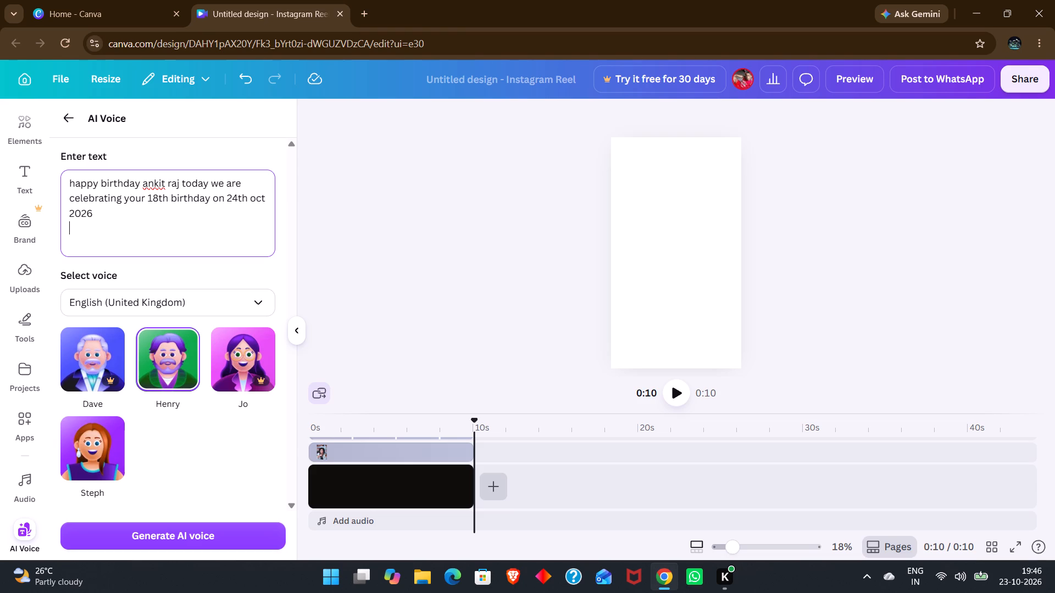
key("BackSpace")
Preview the greeting in the Steph voice and generate the AI voice clip with it.
left_click(106, 461)
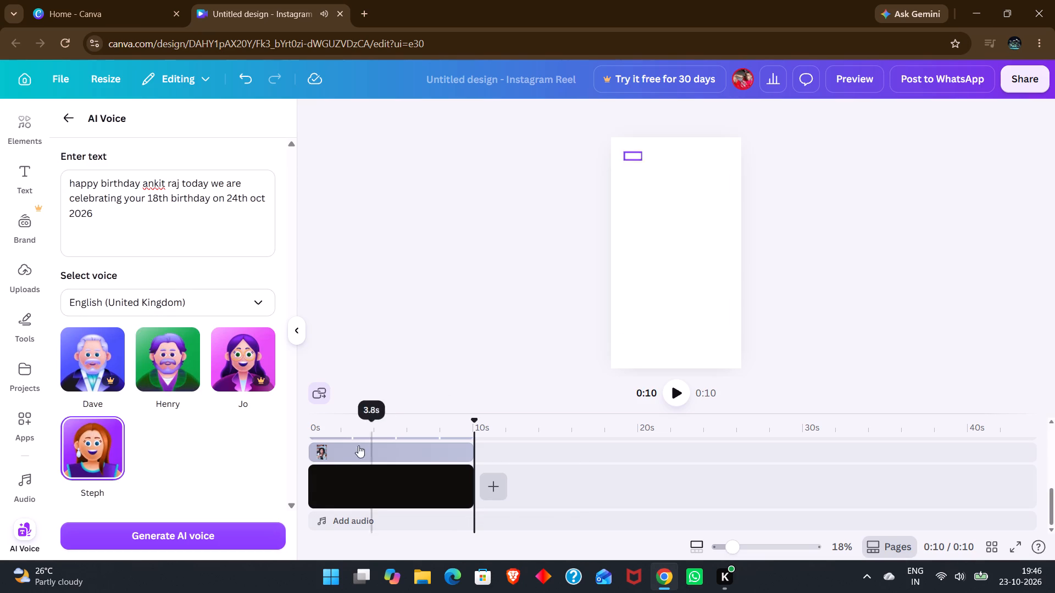
scroll(336, 461, "up", 6)
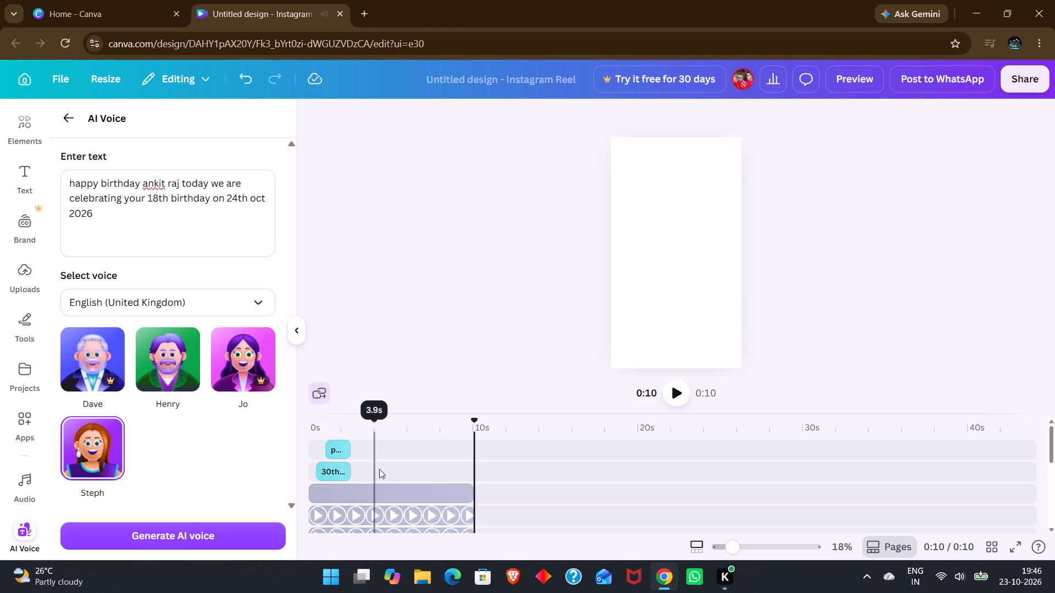
scroll(384, 467, "down", 5)
left_click(170, 533)
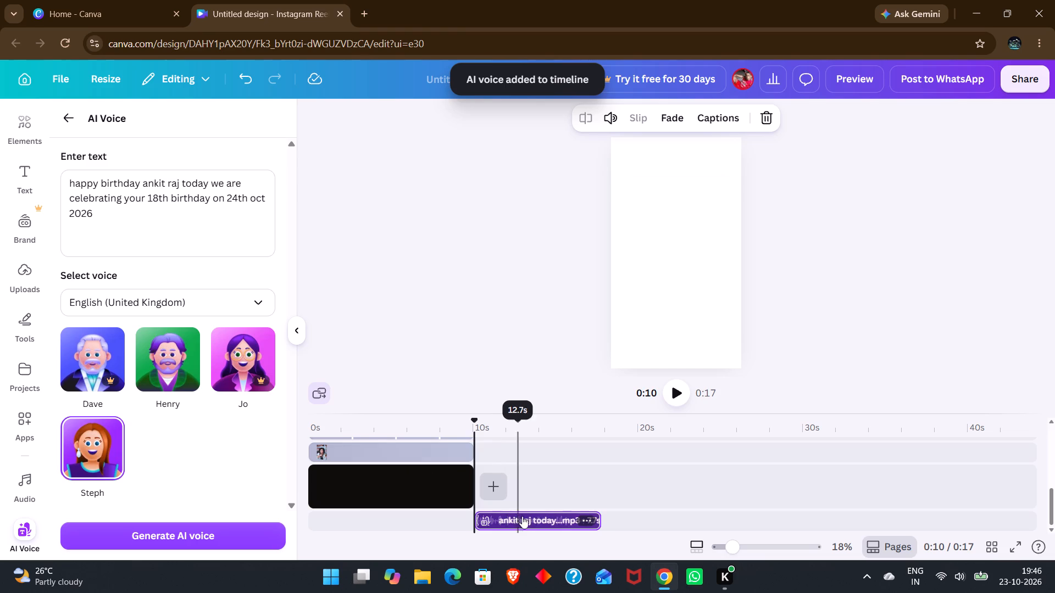
Move the generated voice clip to the start of the timeline at 0 seconds.
left_click_drag(525, 516, 360, 522)
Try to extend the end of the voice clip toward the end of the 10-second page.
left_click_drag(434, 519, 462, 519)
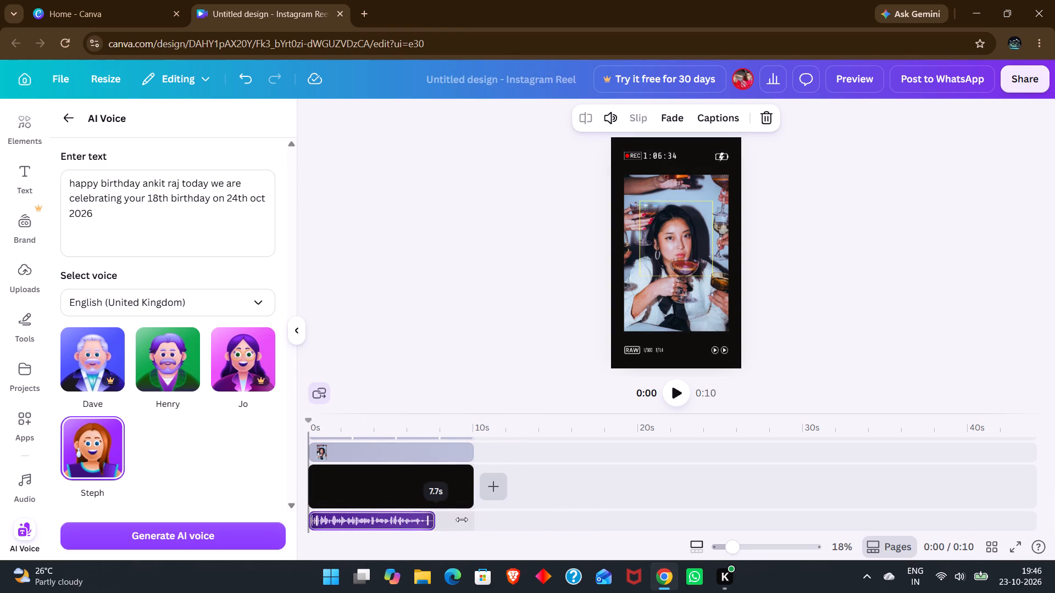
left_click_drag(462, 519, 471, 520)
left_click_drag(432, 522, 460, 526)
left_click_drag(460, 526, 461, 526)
Append "we are happy for you" to the end of the AI voice greeting text after 2026.
left_click(166, 227)
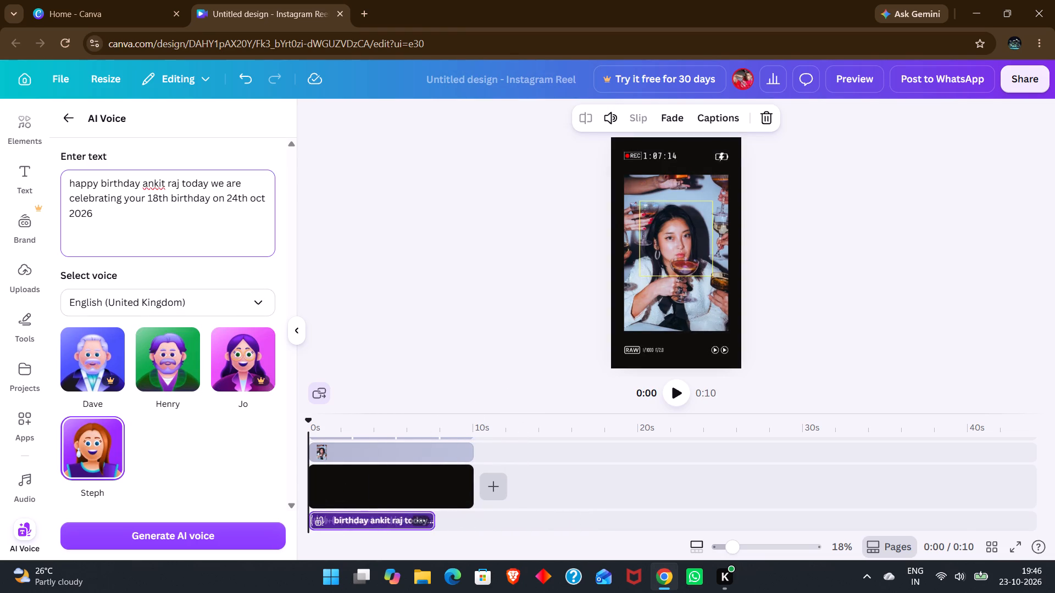
left_click(116, 206)
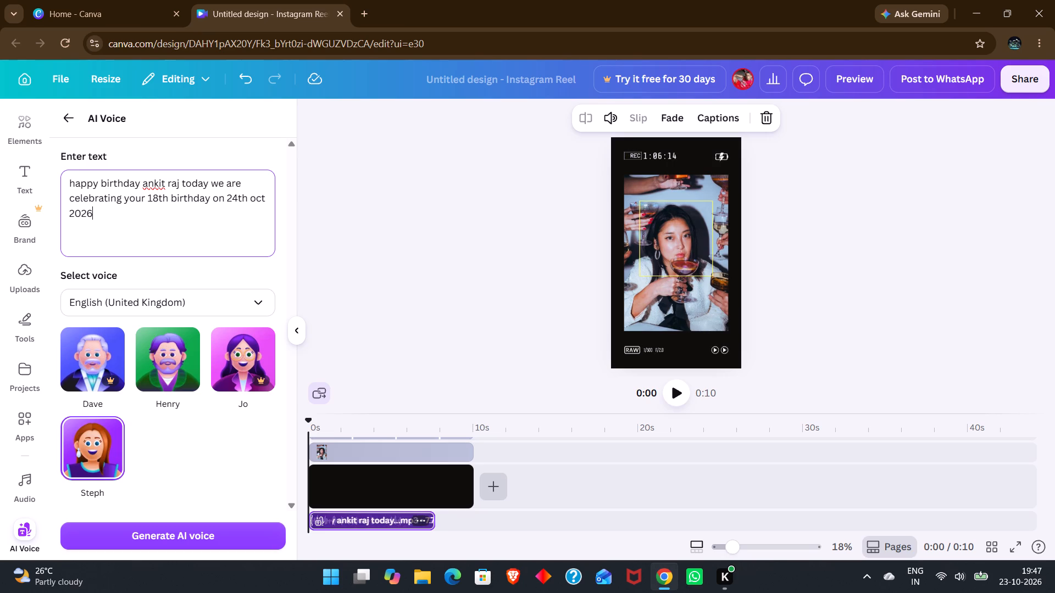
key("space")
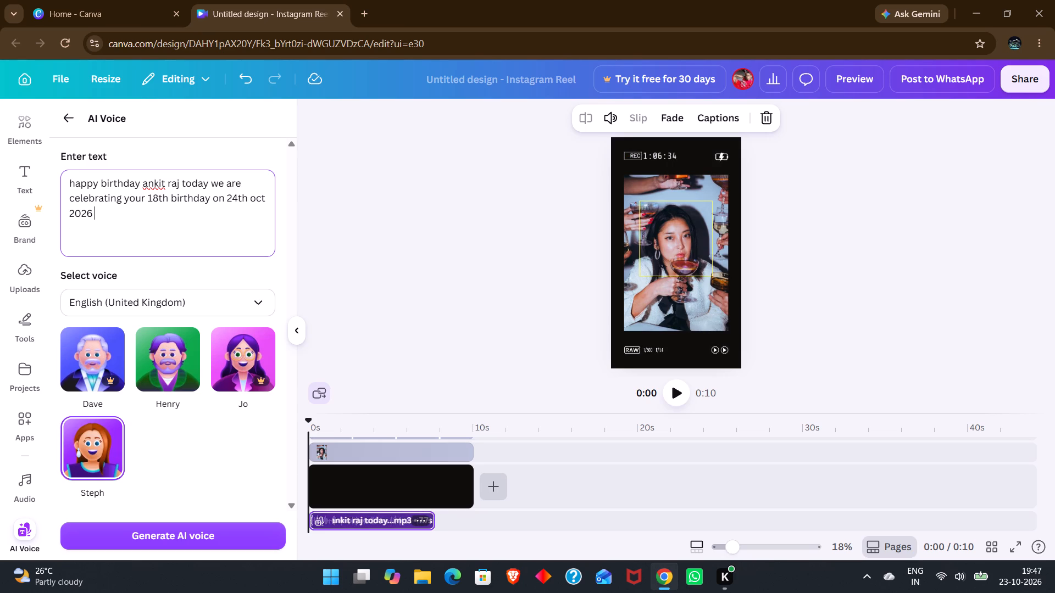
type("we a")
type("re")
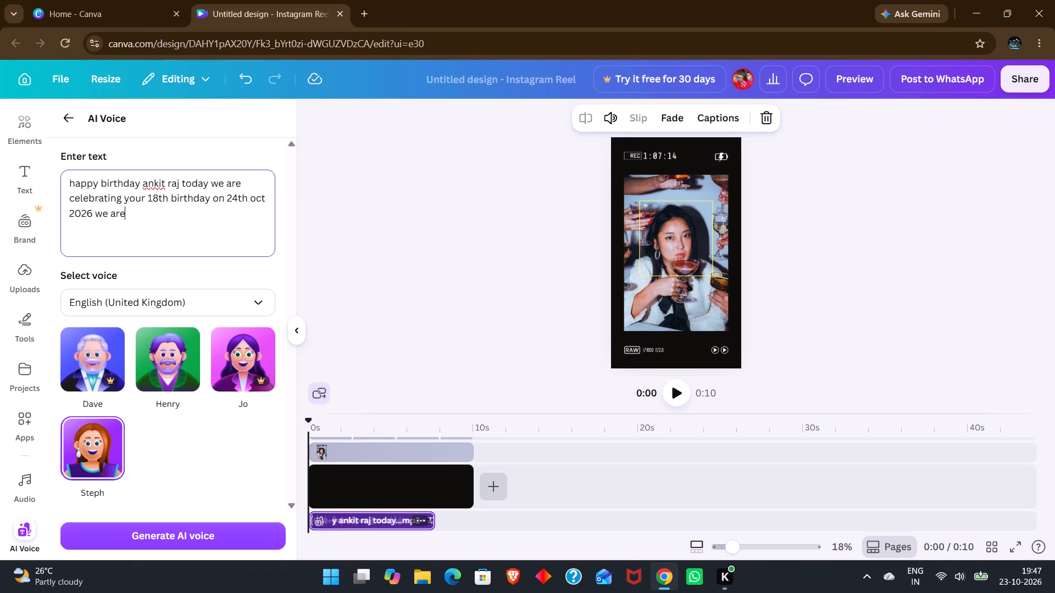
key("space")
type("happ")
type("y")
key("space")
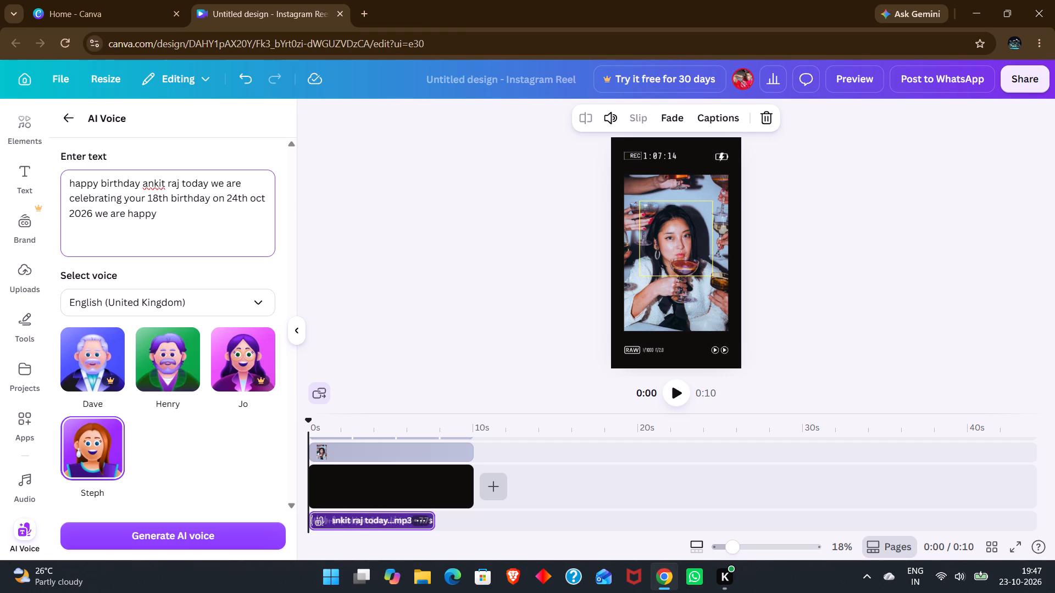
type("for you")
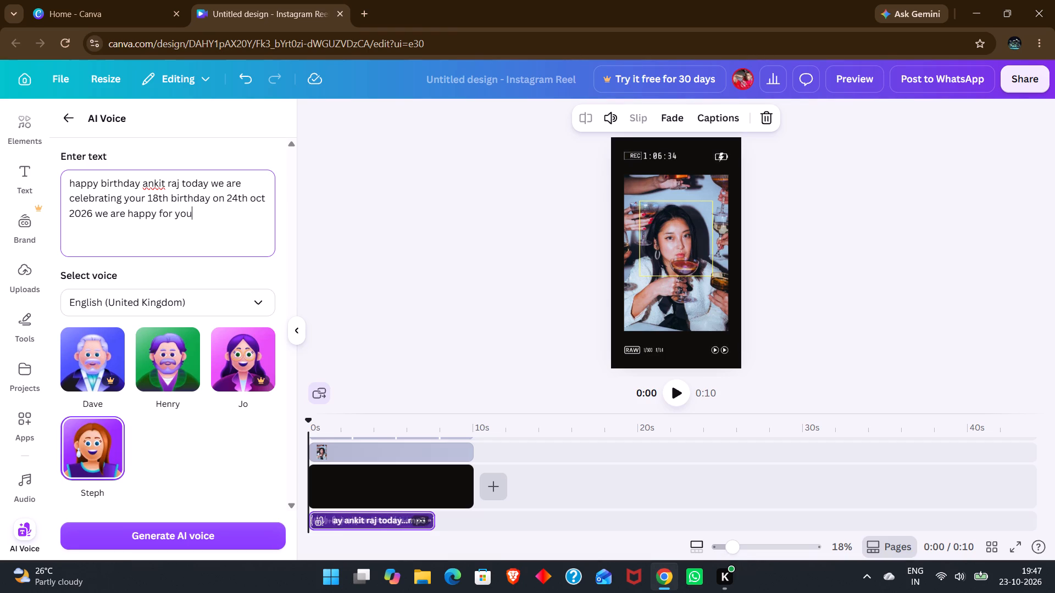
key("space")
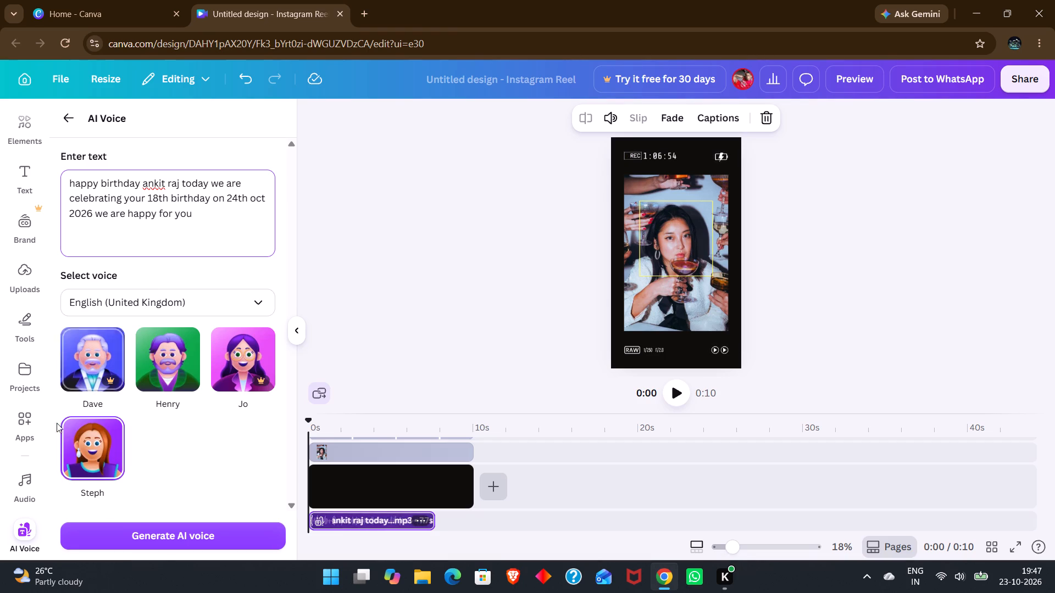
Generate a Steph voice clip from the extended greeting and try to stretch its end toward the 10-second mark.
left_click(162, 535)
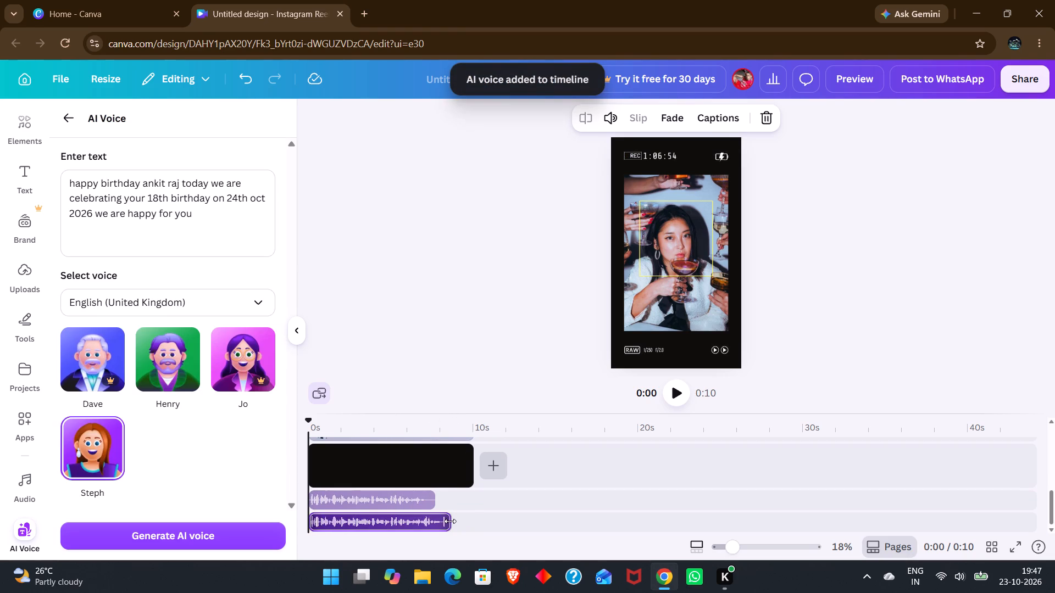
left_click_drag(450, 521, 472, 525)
Delete the older, shorter voice clip directly below the page on the timeline.
left_click(404, 496)
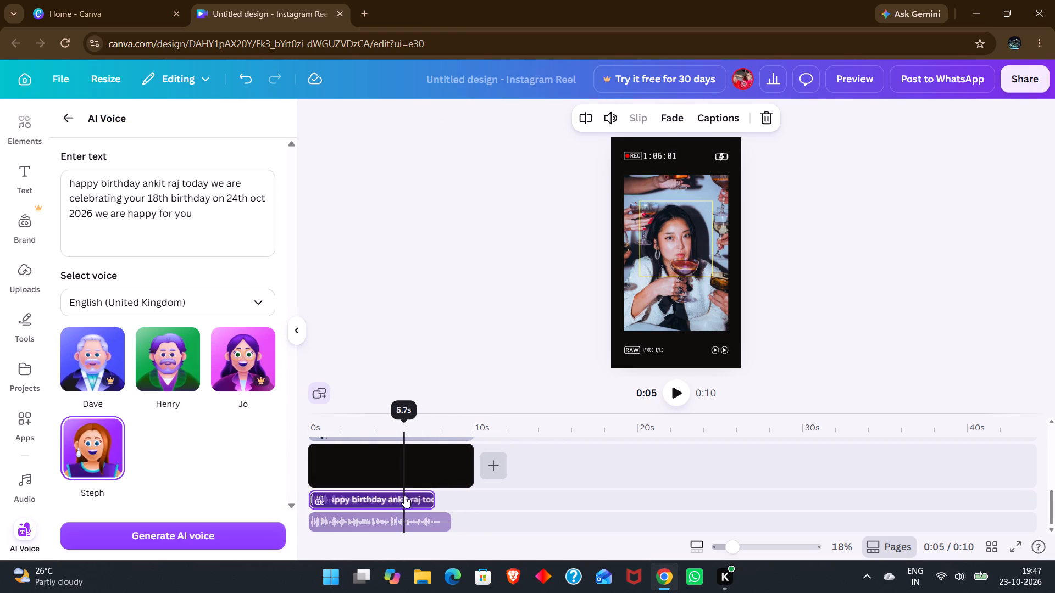
right_click(406, 495)
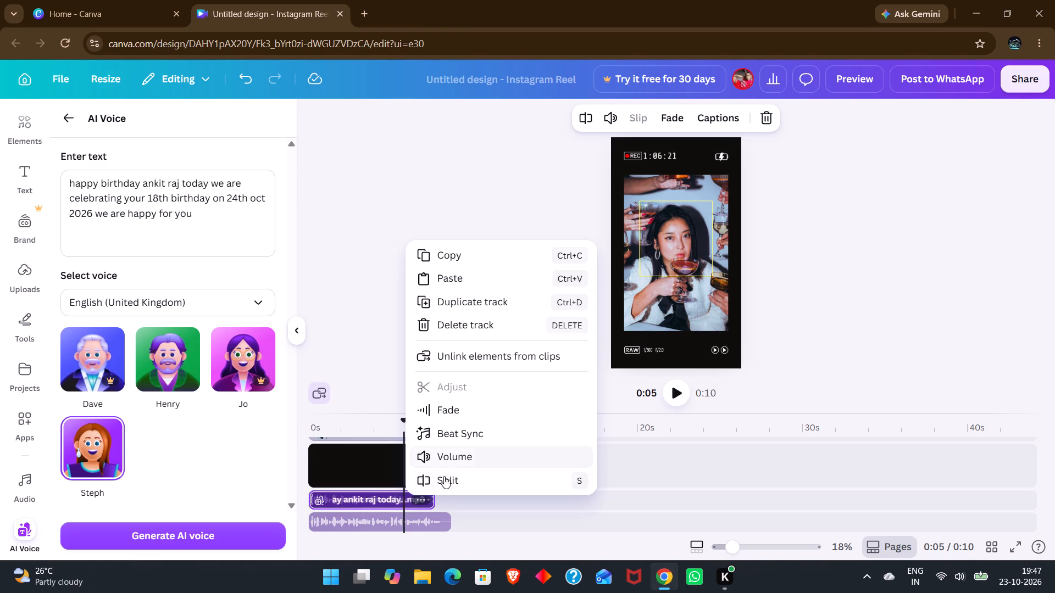
left_click(548, 322)
left_click(442, 522)
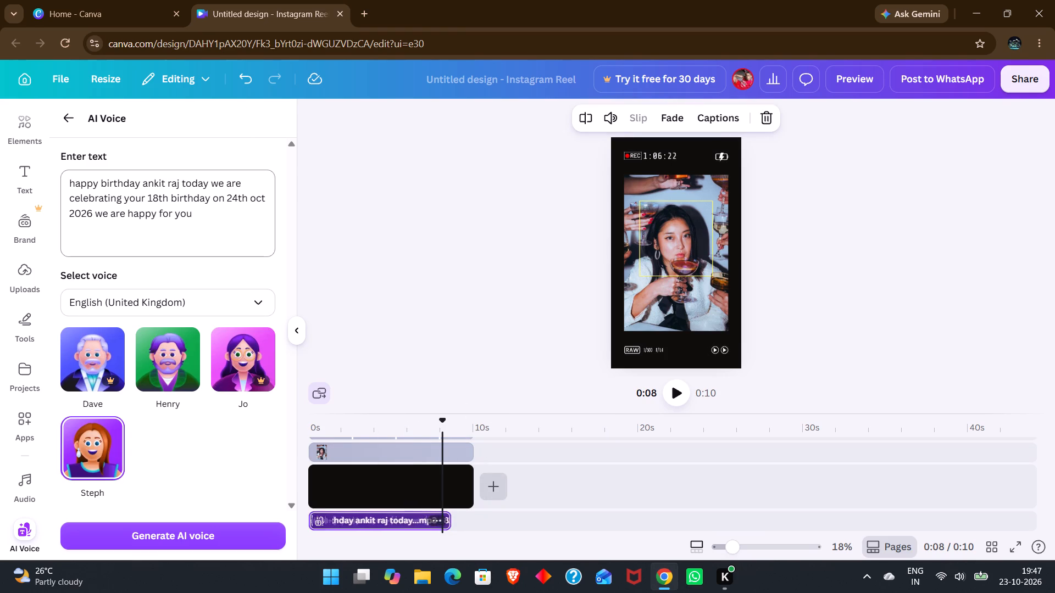
Append "party kab de raha hi" to the end of the greeting text.
left_click(207, 217)
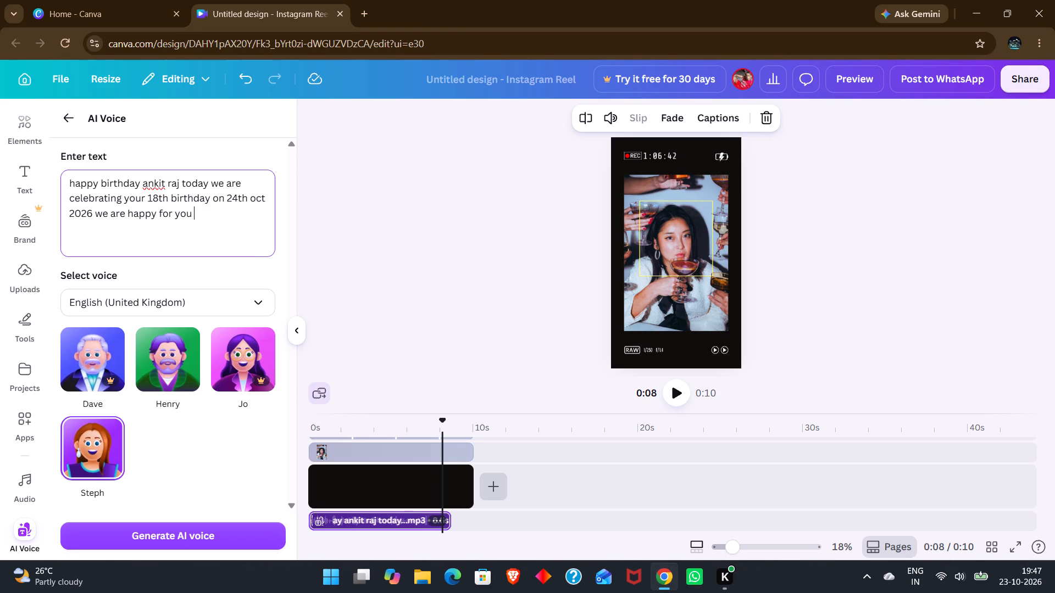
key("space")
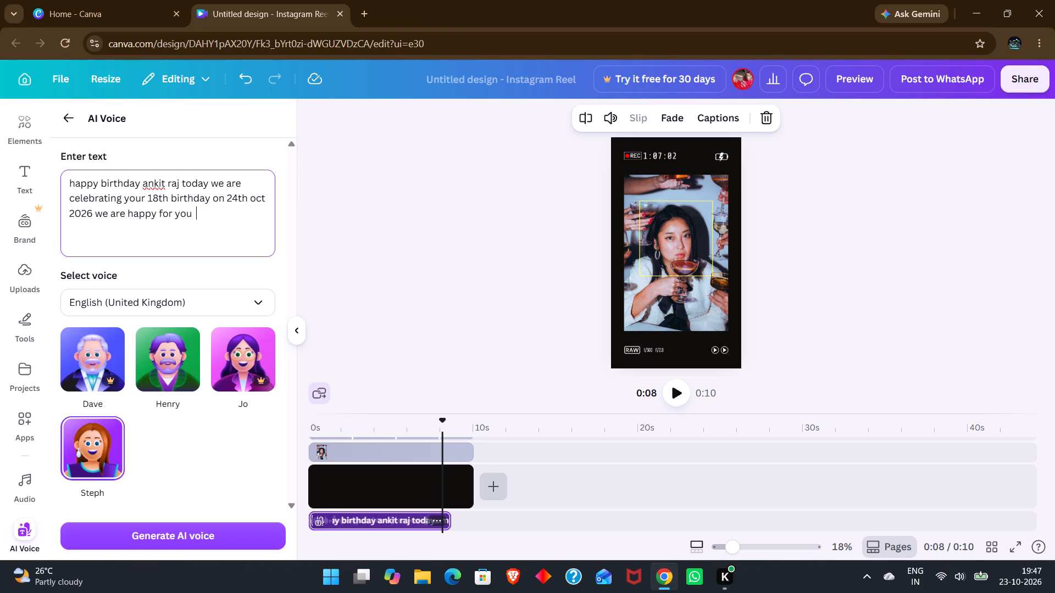
key("BackSpace")
key("BackSpace")
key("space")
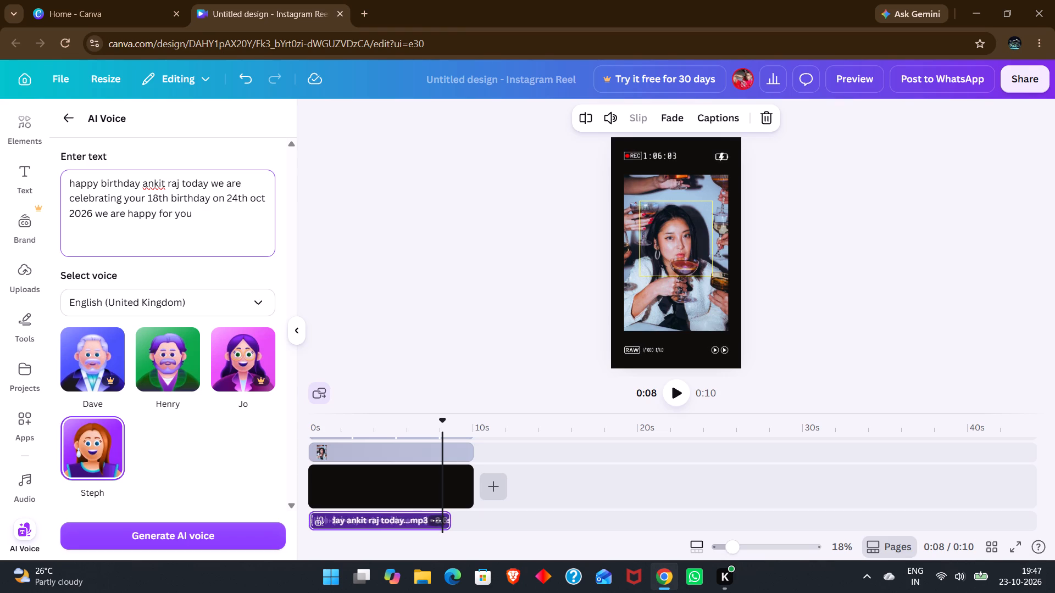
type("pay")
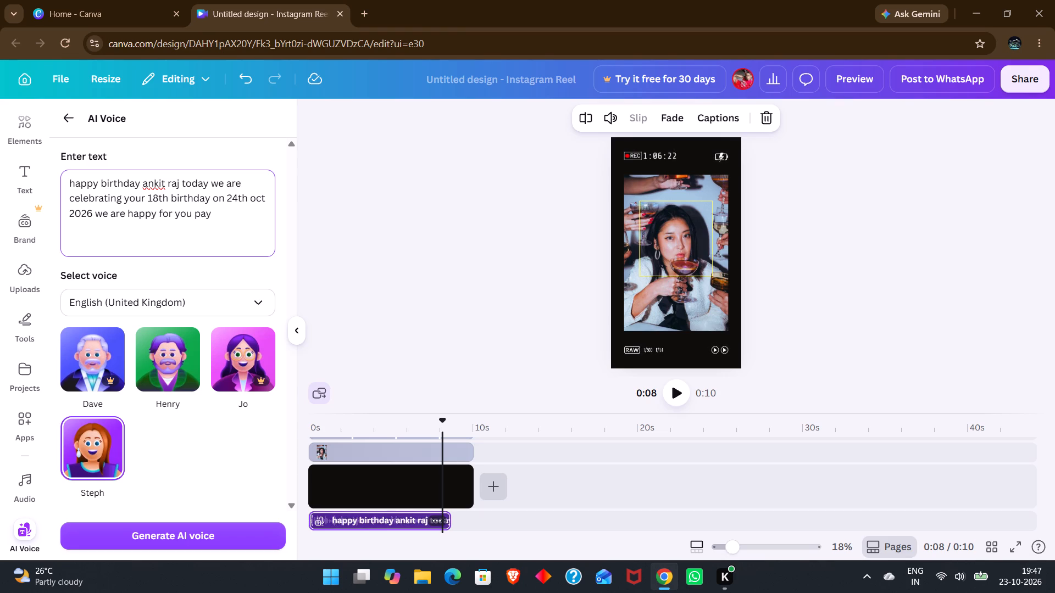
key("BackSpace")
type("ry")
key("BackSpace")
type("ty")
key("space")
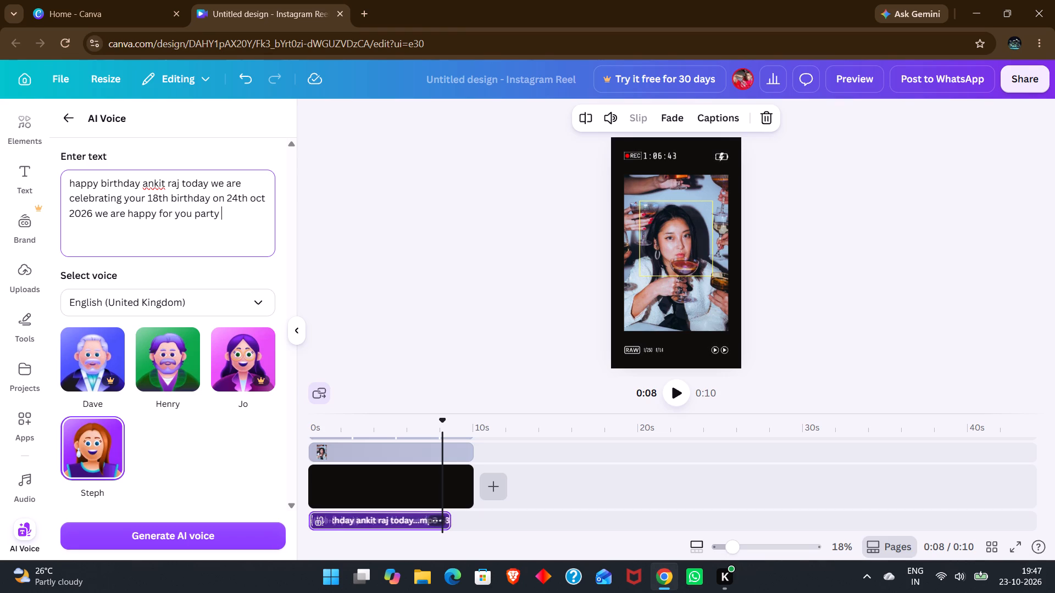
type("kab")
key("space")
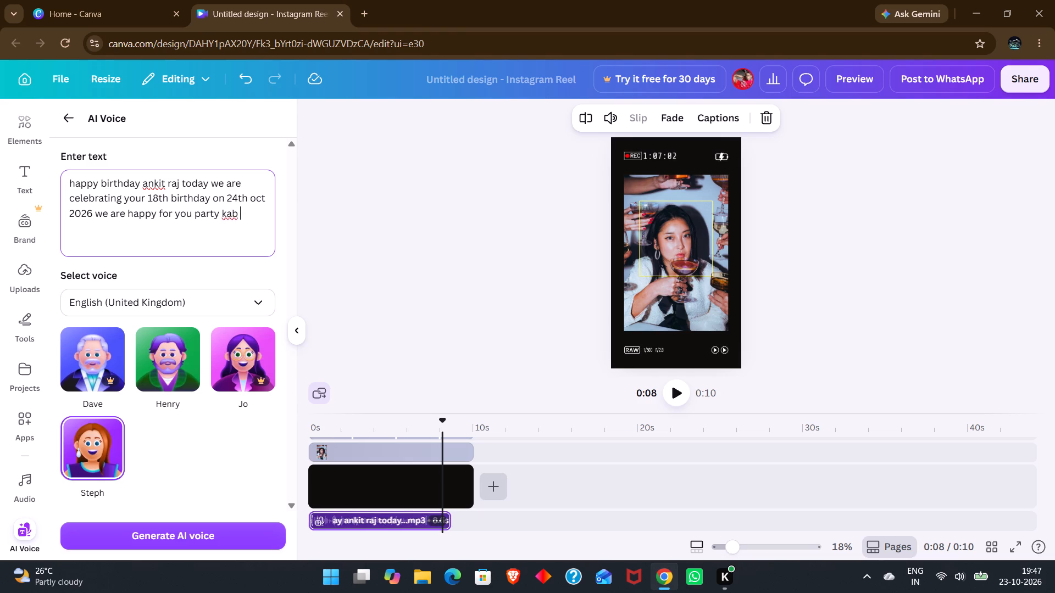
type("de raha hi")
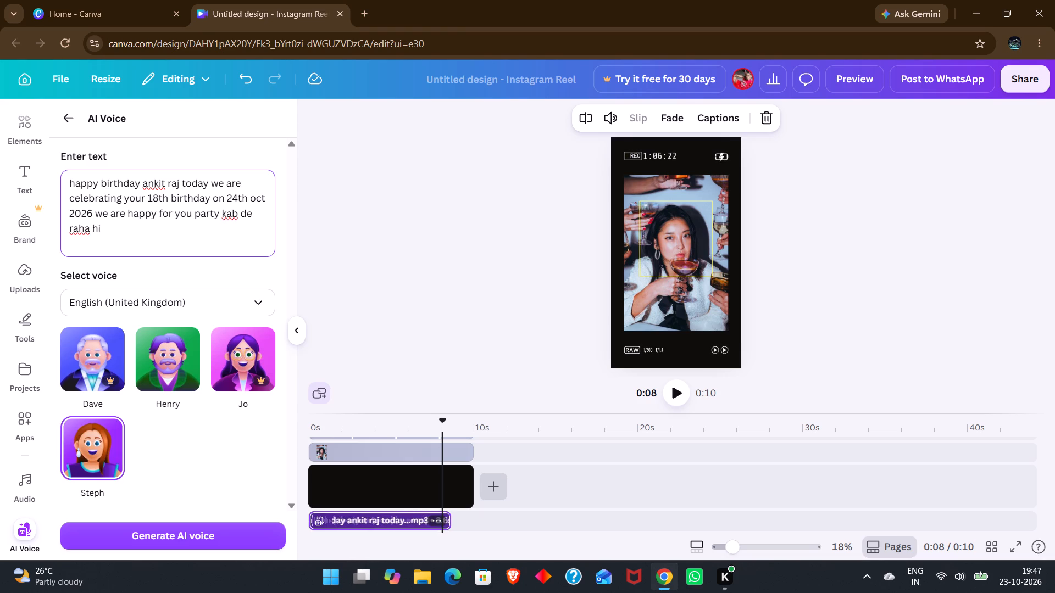
Generate the Steph voice clip from the longer greeting and move it to the start of the timeline at 0 seconds.
left_click(179, 538)
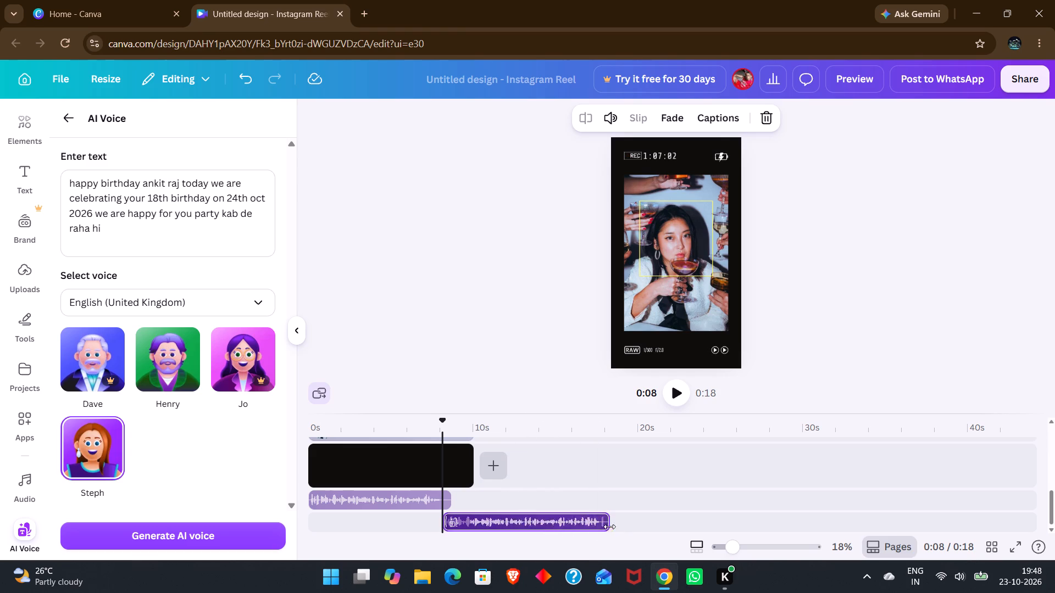
left_click_drag(547, 516, 406, 506)
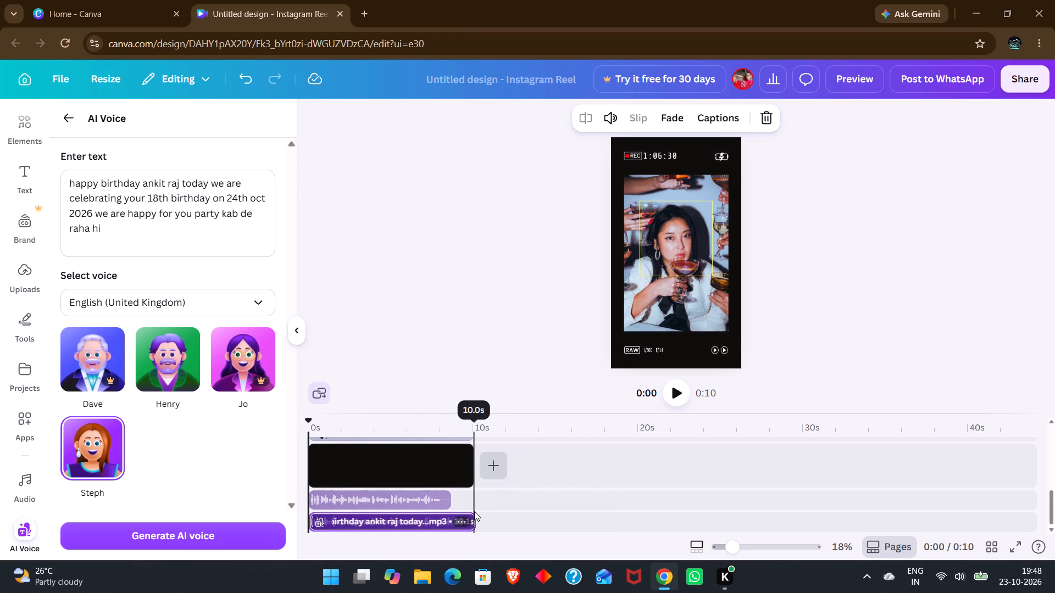
Delete the shorter previous voice clip, keeping only the newest greeting clip on the timeline.
left_click(444, 500)
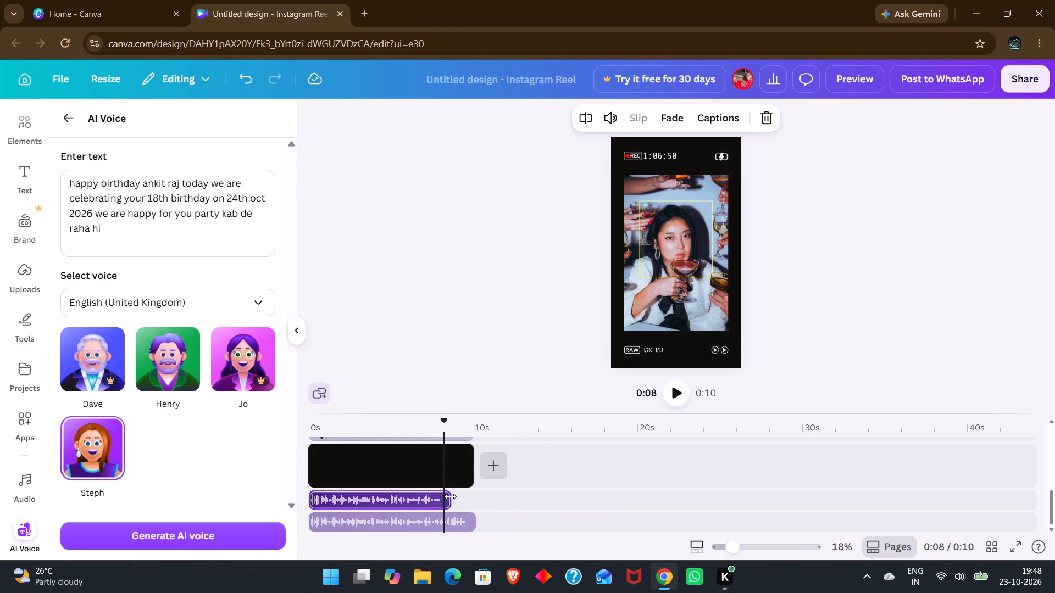
right_click(371, 494)
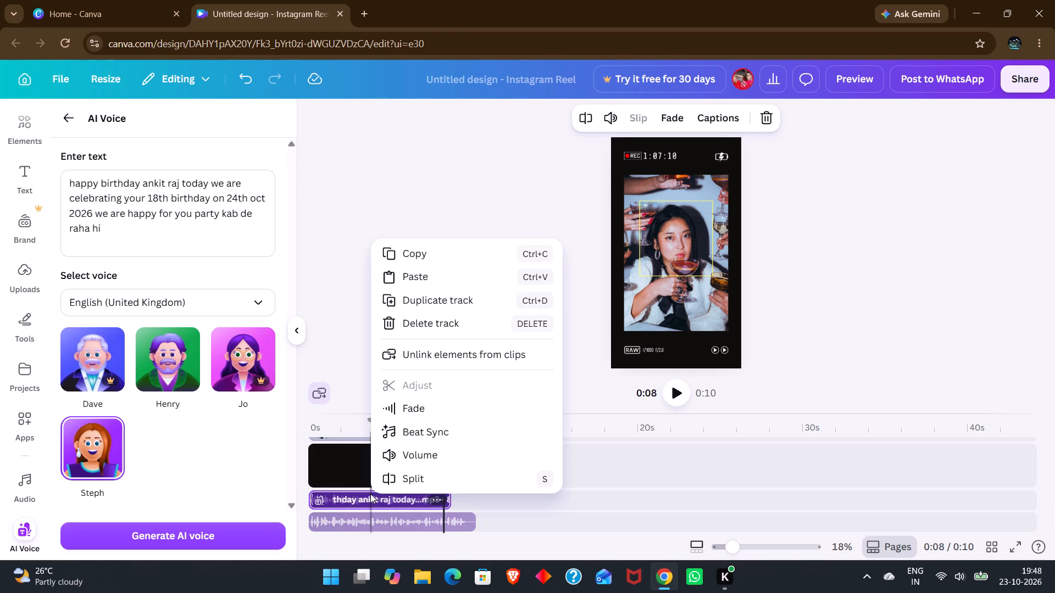
left_click(526, 325)
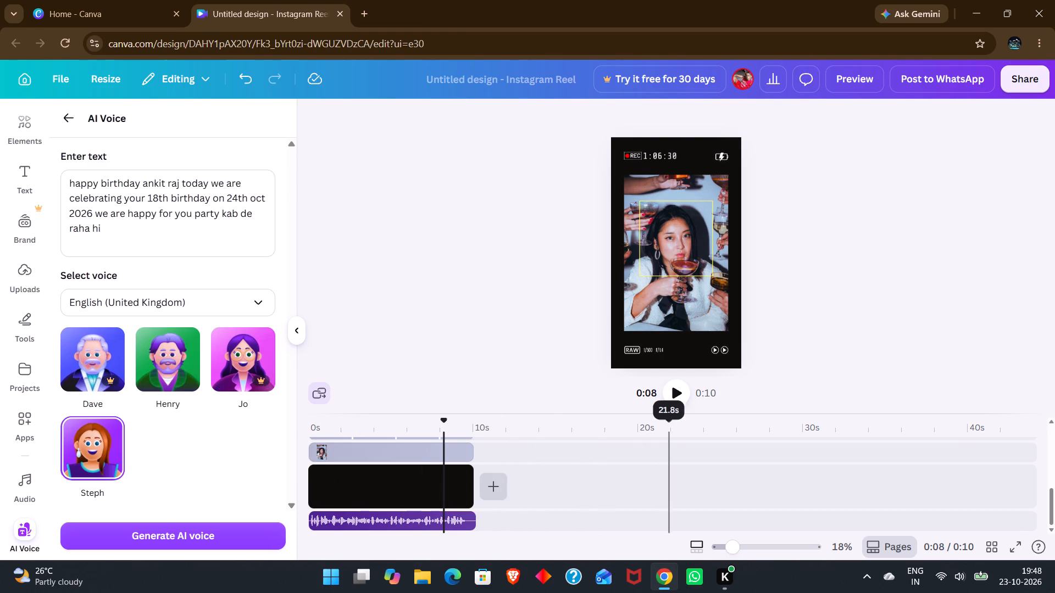
Play the reel from about 8 seconds to check the new voice greeting against the page and its tracks.
left_click(680, 387)
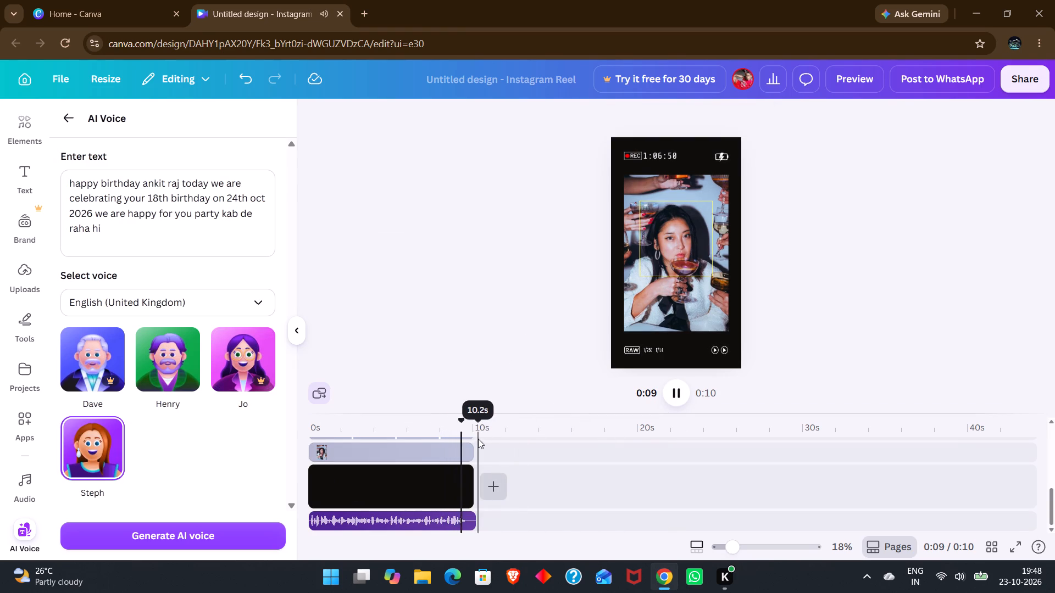
left_click(670, 389)
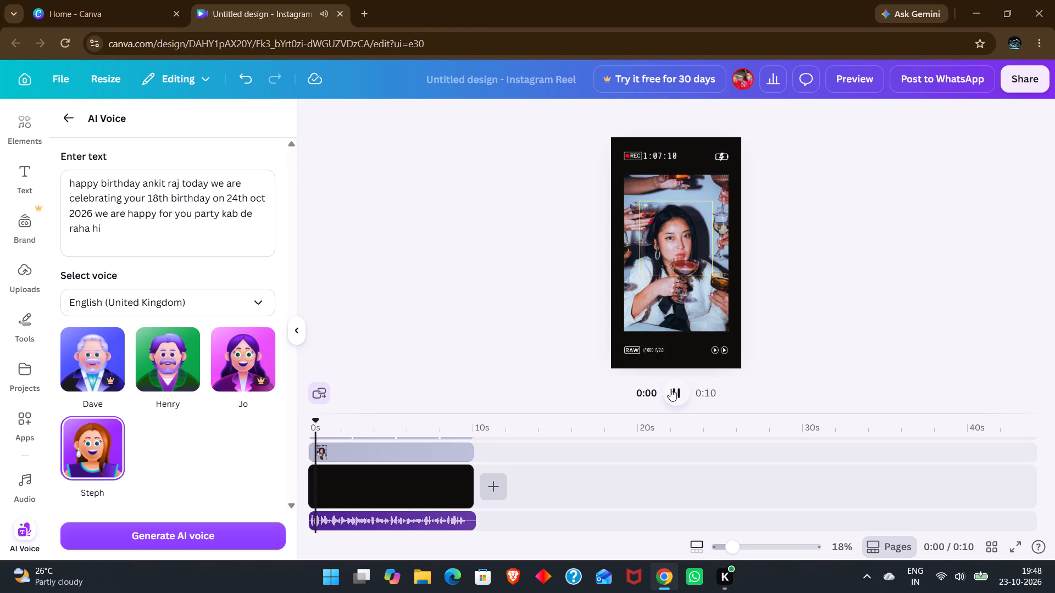
scroll(399, 515, "up", 3)
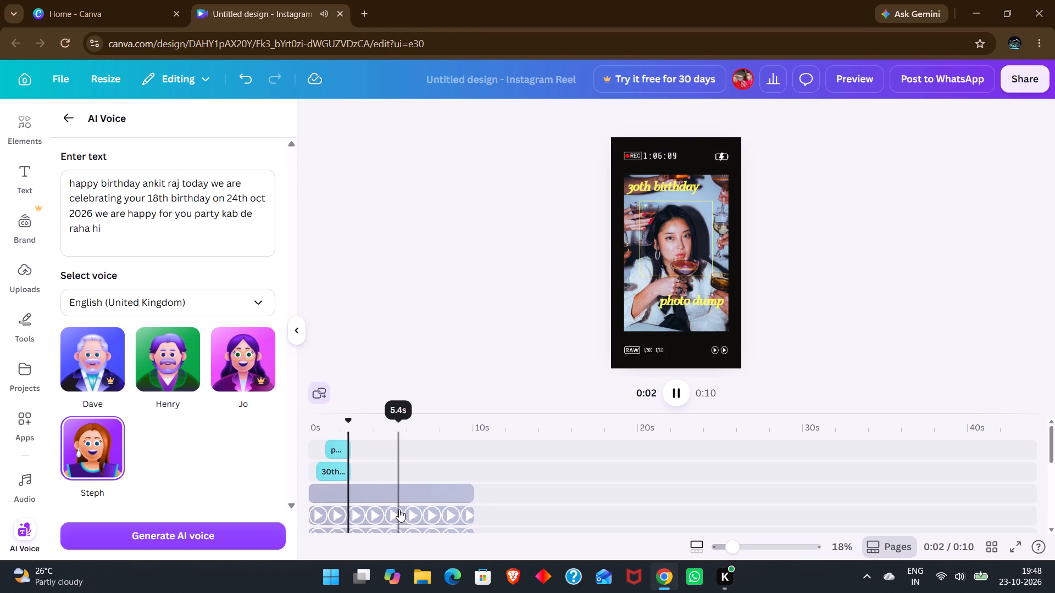
scroll(399, 510, "down", 4)
Select the main photo of the woman with a glass and browse the stock photos for a replacement.
left_click(323, 446)
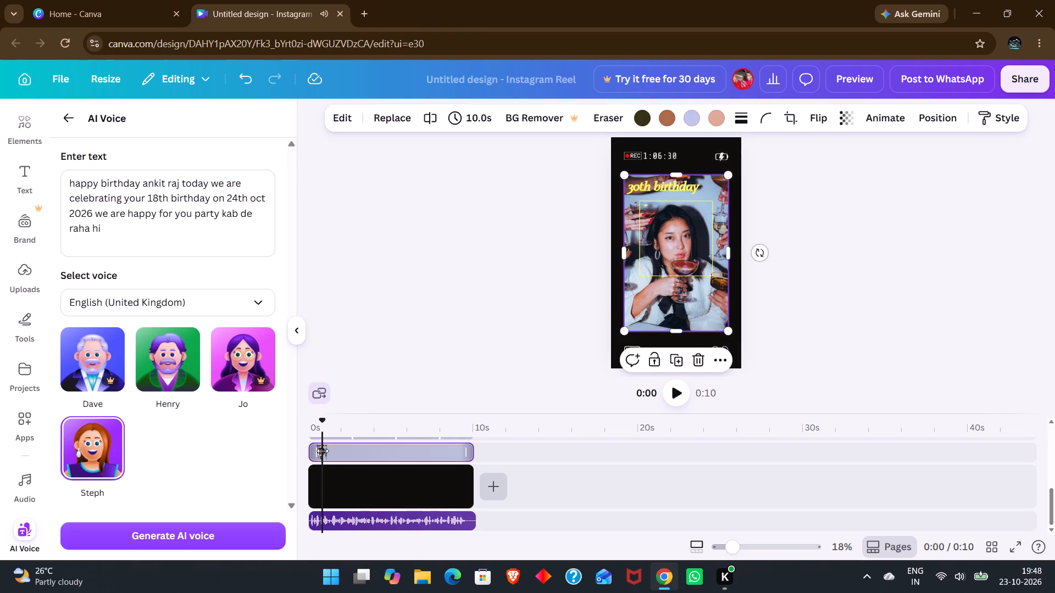
left_click(680, 255)
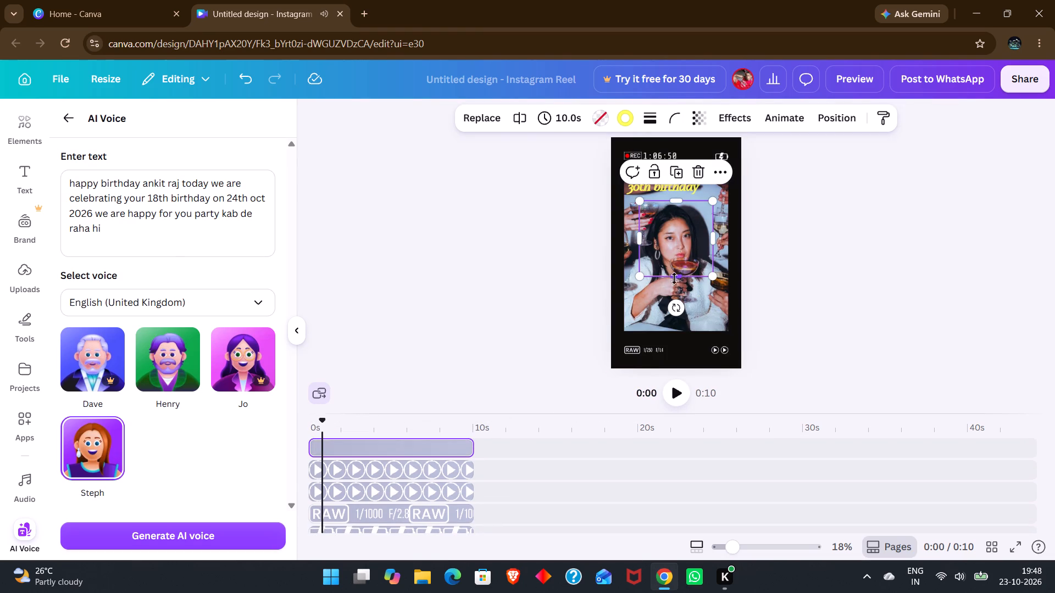
left_click(703, 302)
scroll(704, 302, "up", 3)
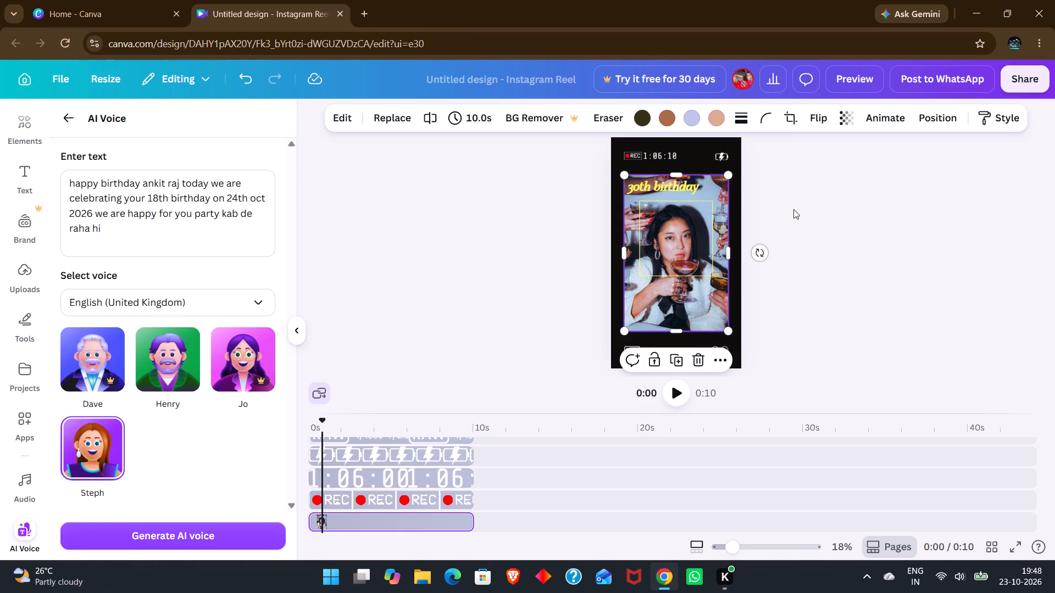
left_click(405, 121)
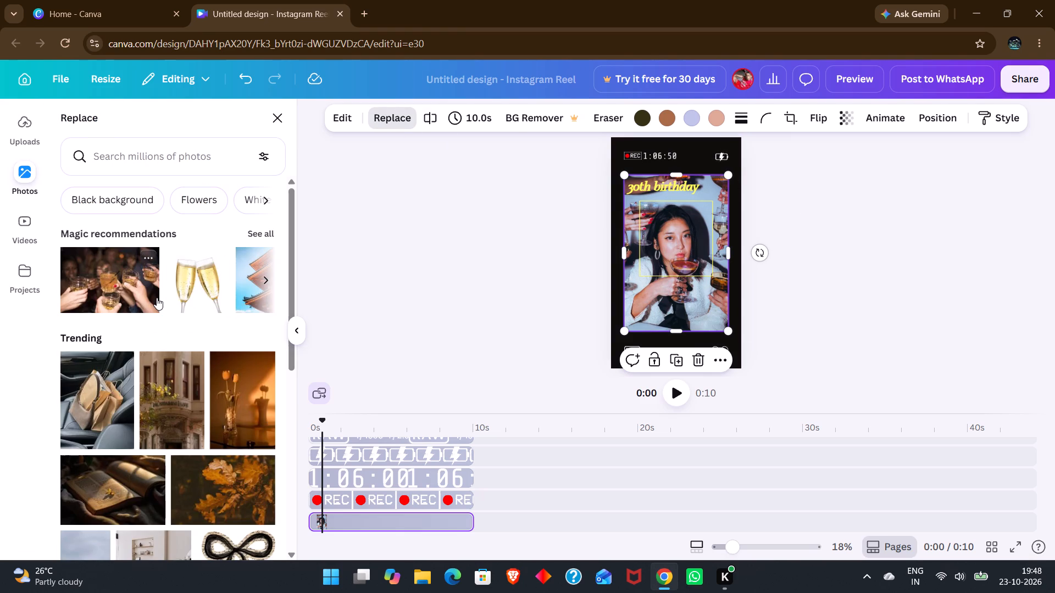
scroll(156, 298, "down", 6)
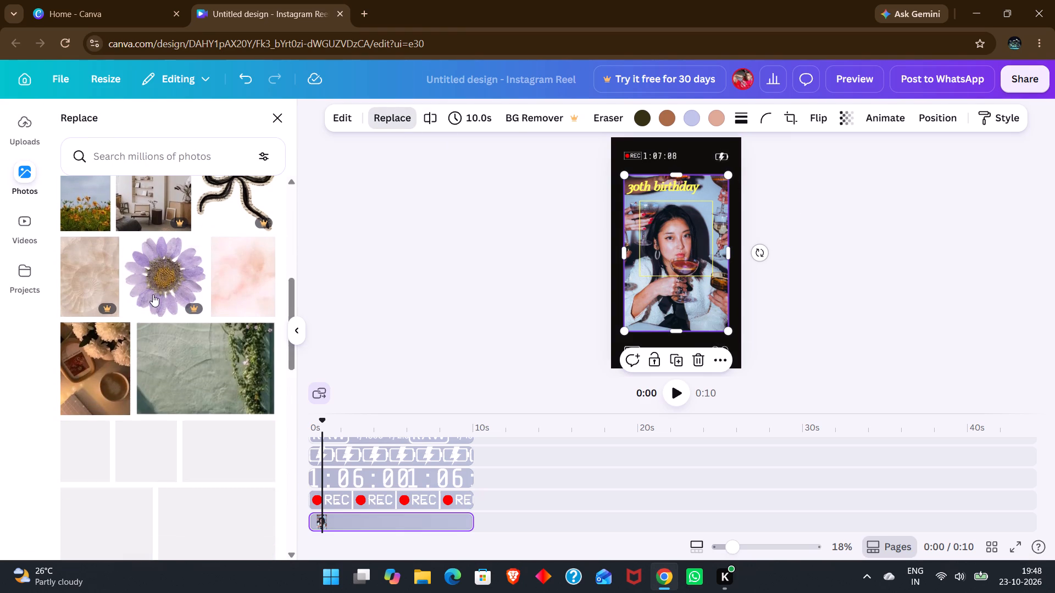
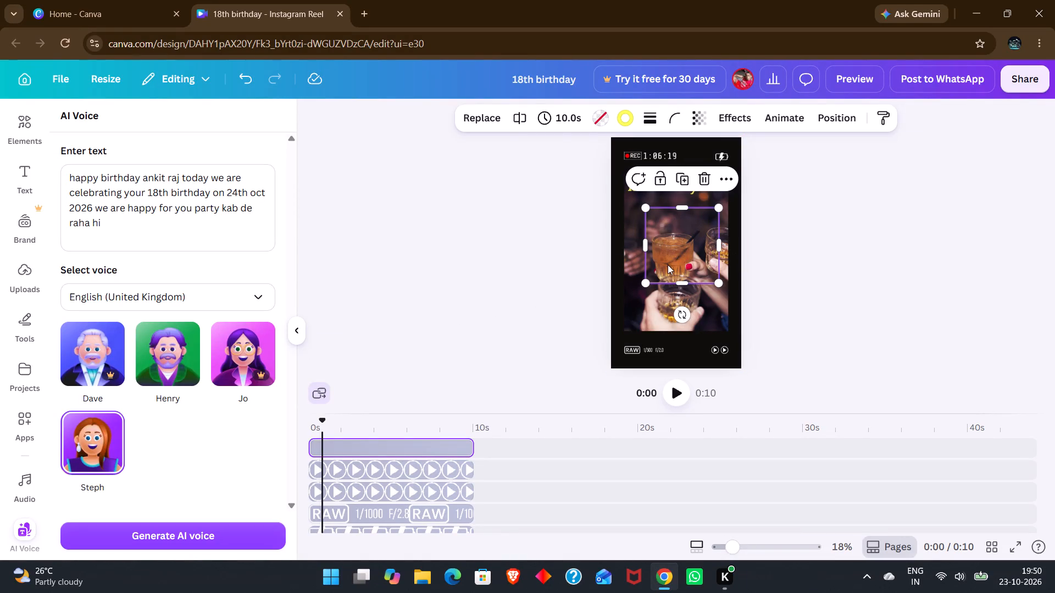
Select the recording timer graphic and look through the uploads, photos, videos and projects for a replacement.
left_click(762, 242)
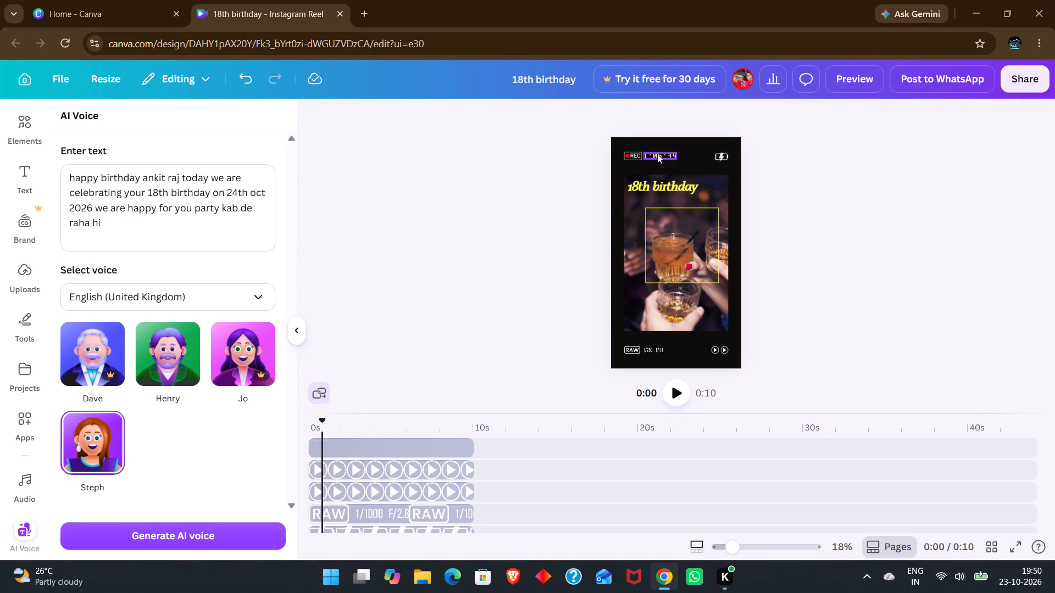
left_click(657, 154)
left_click(548, 119)
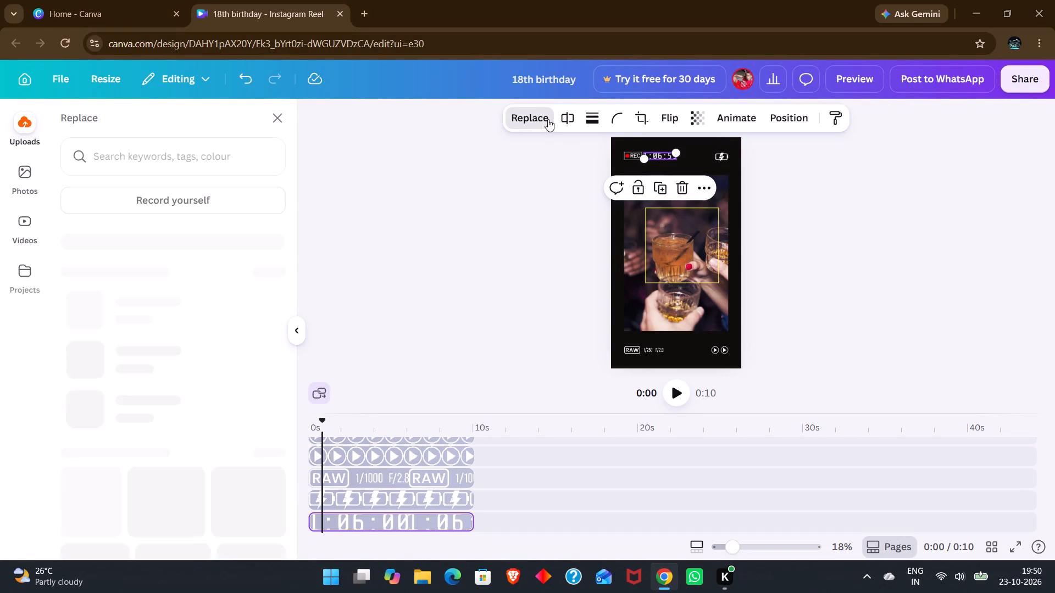
scroll(152, 319, "down", 2)
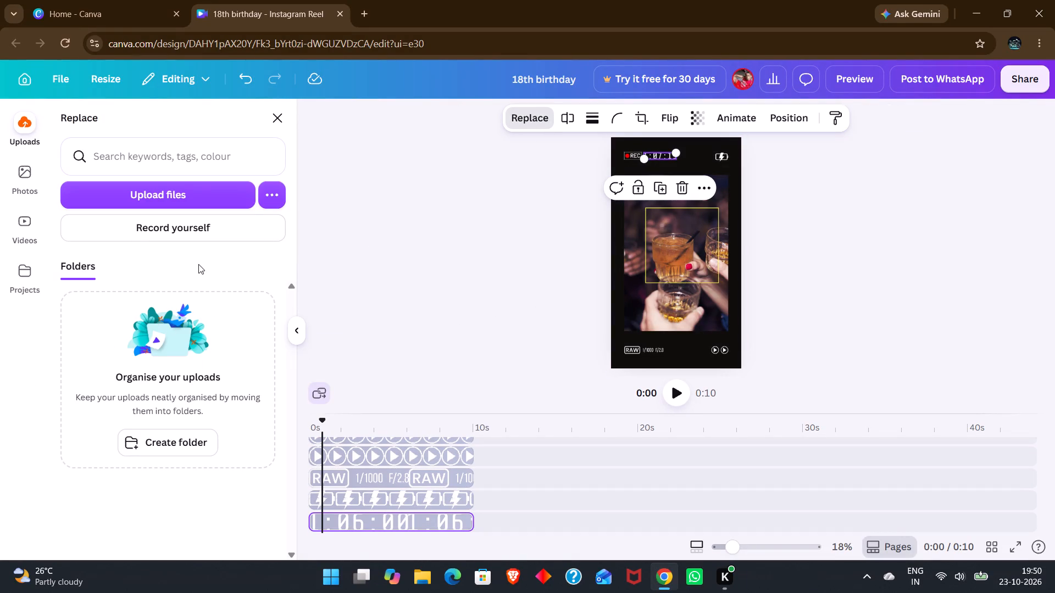
left_click(21, 183)
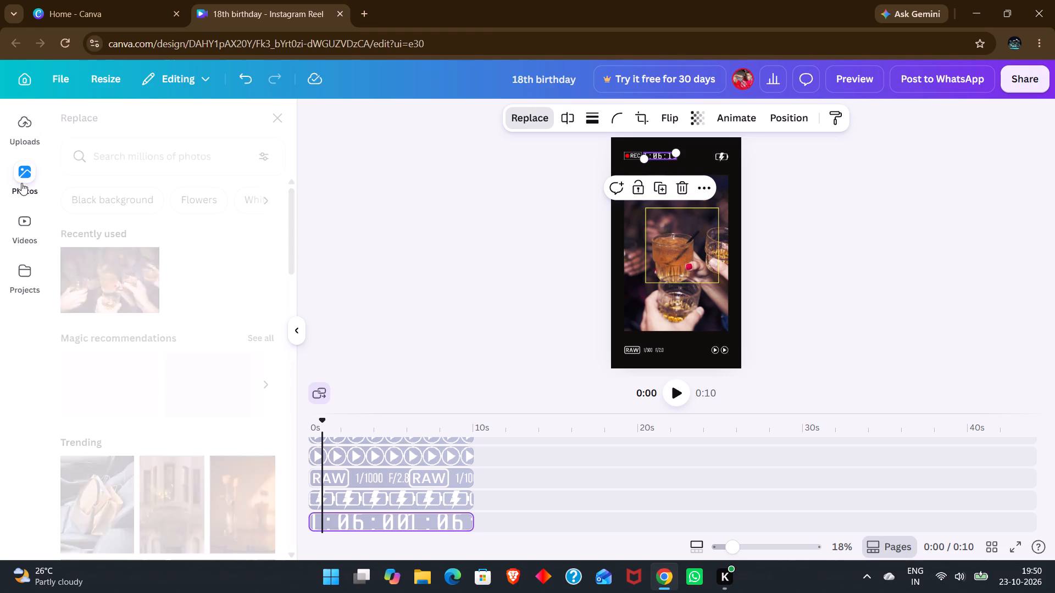
left_click(23, 216)
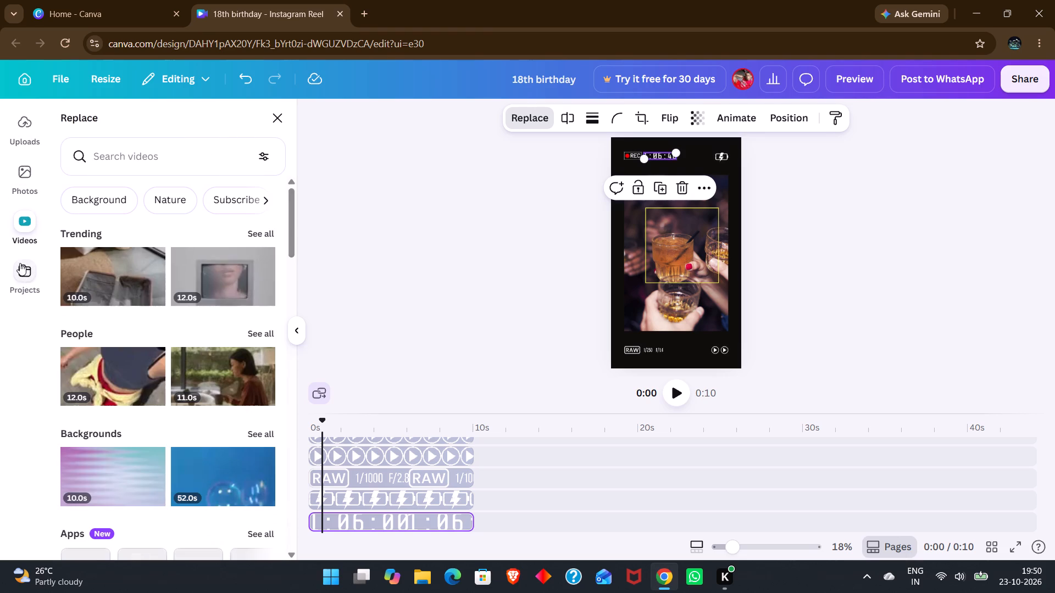
left_click(23, 282)
left_click(38, 141)
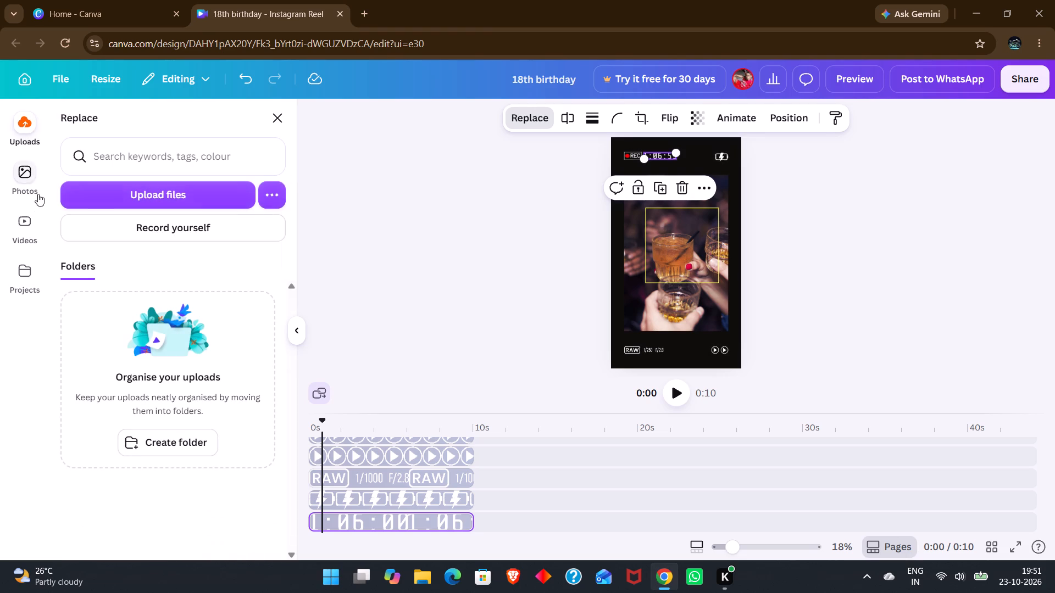
left_click(30, 190)
left_click(19, 232)
left_click(21, 293)
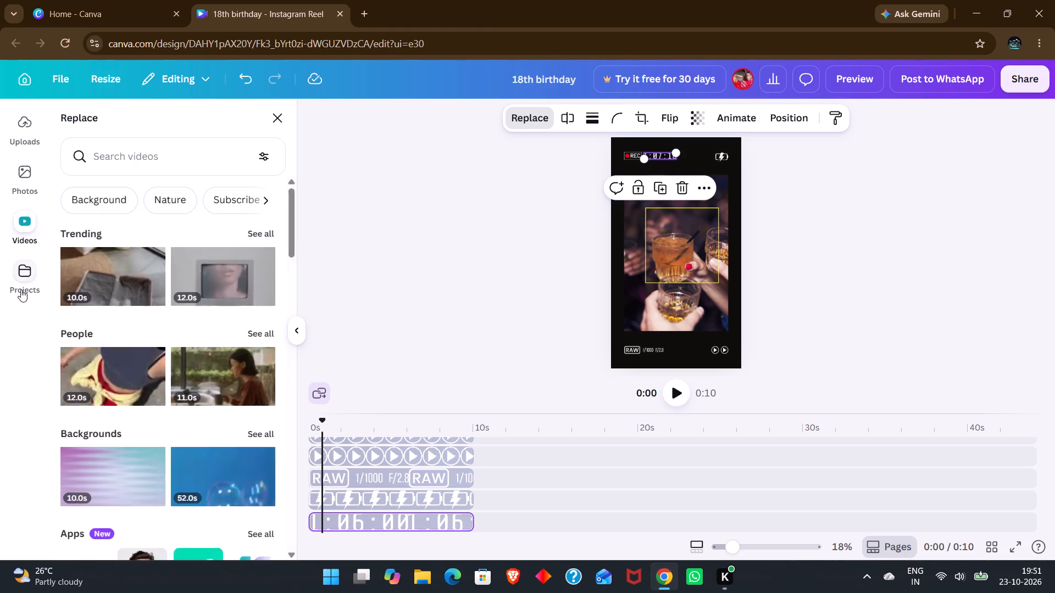
left_click(26, 137)
left_click(27, 186)
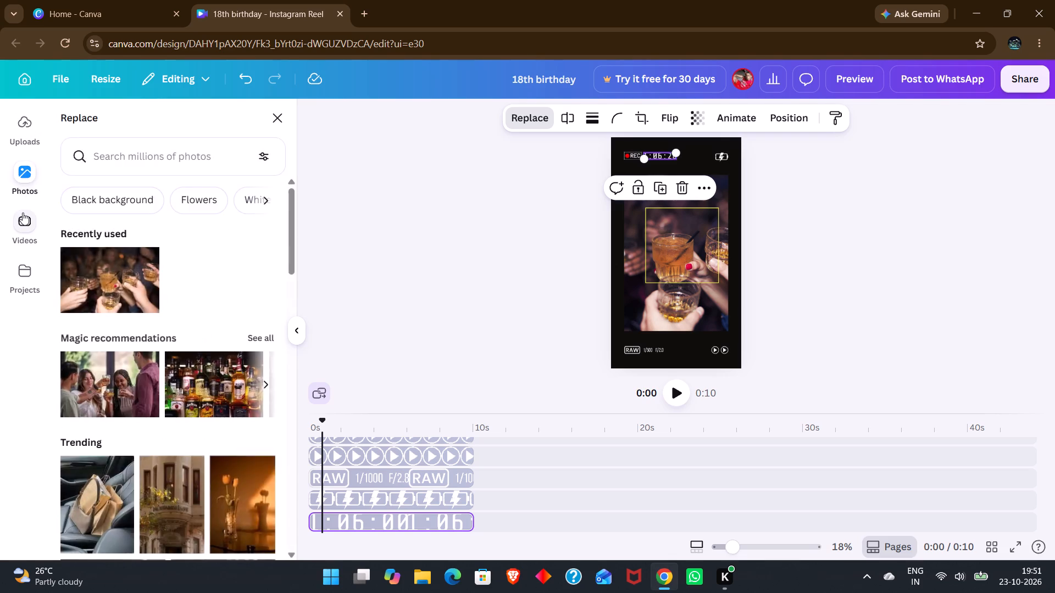
left_click(23, 212)
left_click(32, 258)
left_click(18, 136)
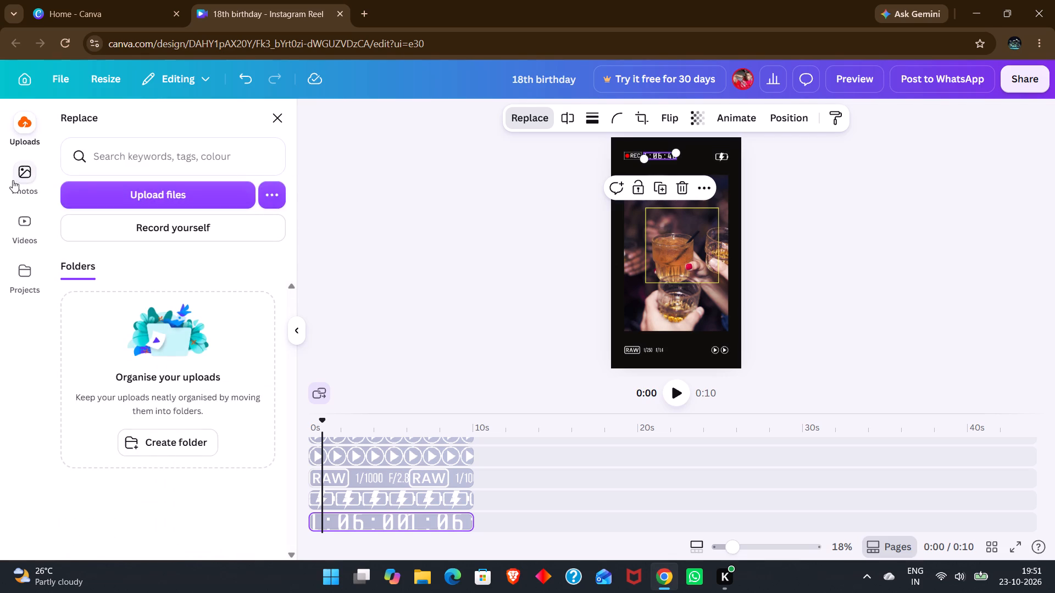
left_click(20, 182)
left_click(24, 206)
left_click(23, 226)
left_click(22, 290)
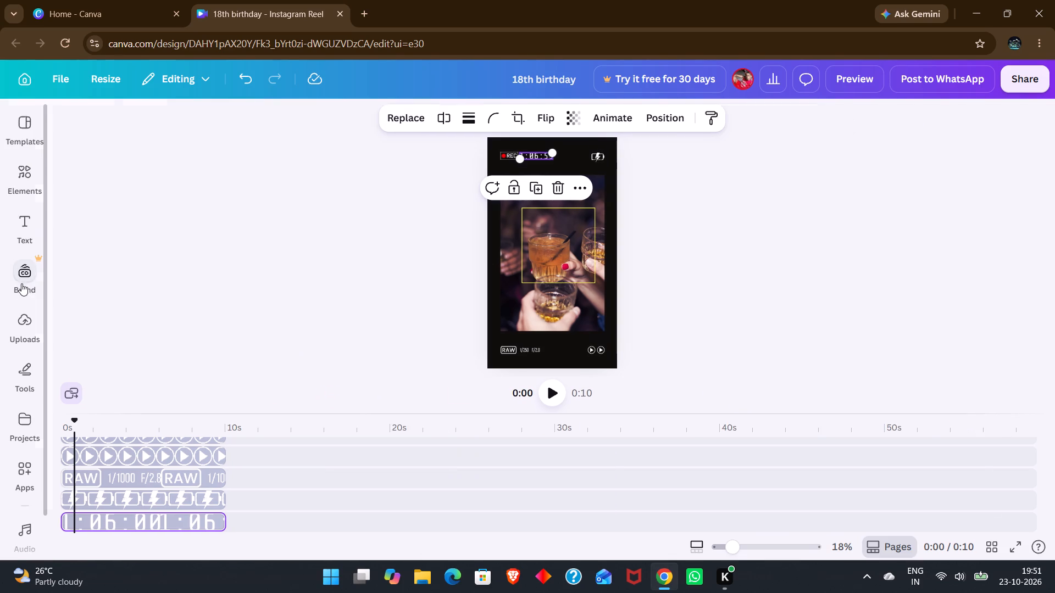
Leave the Black Retro Birthday template's page list and browse the recently used and suggested Instagram Reel templates.
left_click(38, 143)
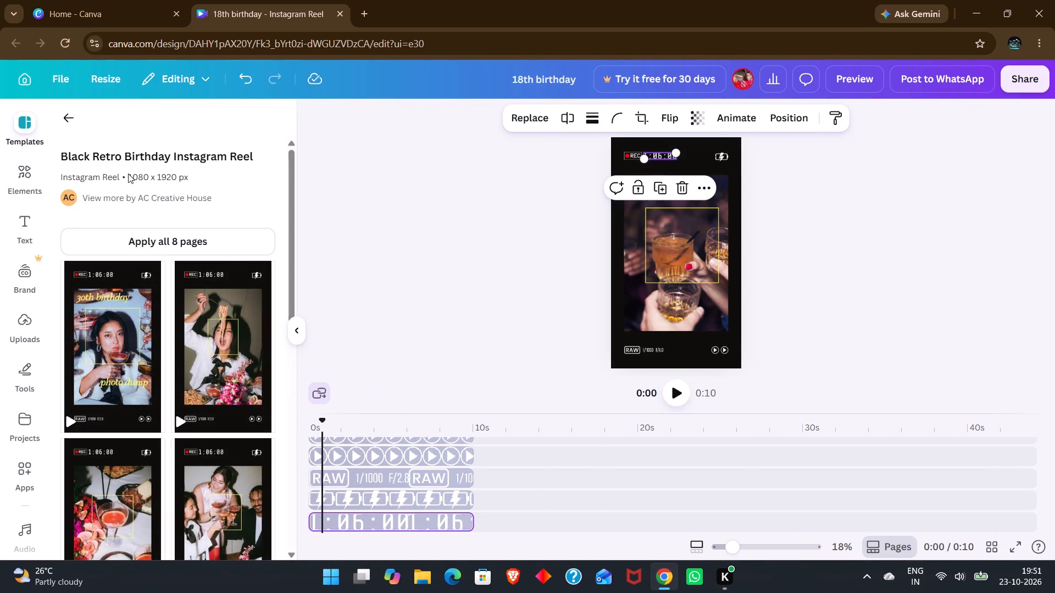
left_click(59, 111)
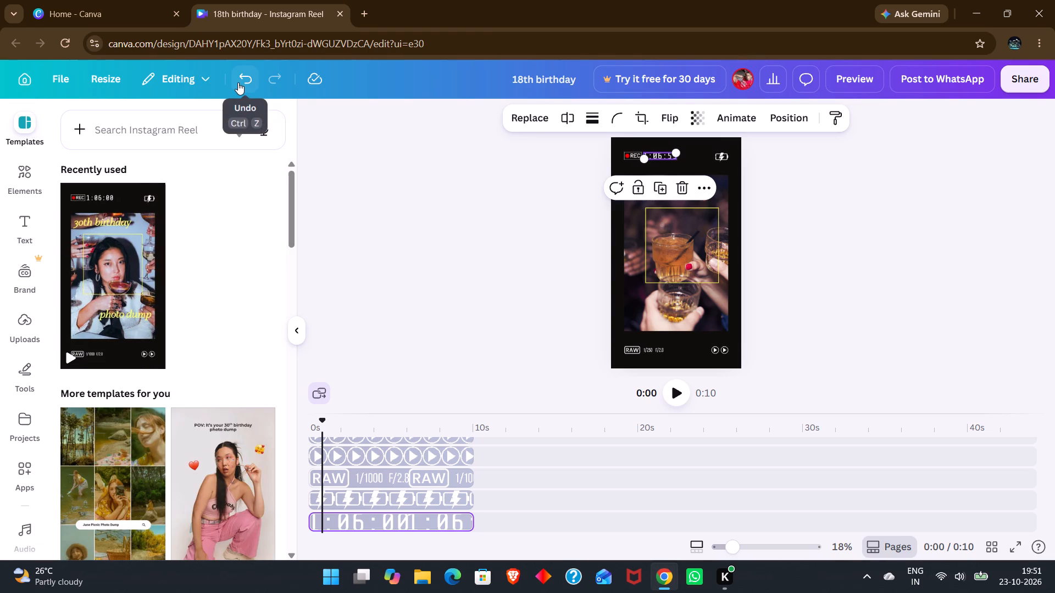
scroll(380, 210, "down", 6)
scroll(134, 306, "down", 3)
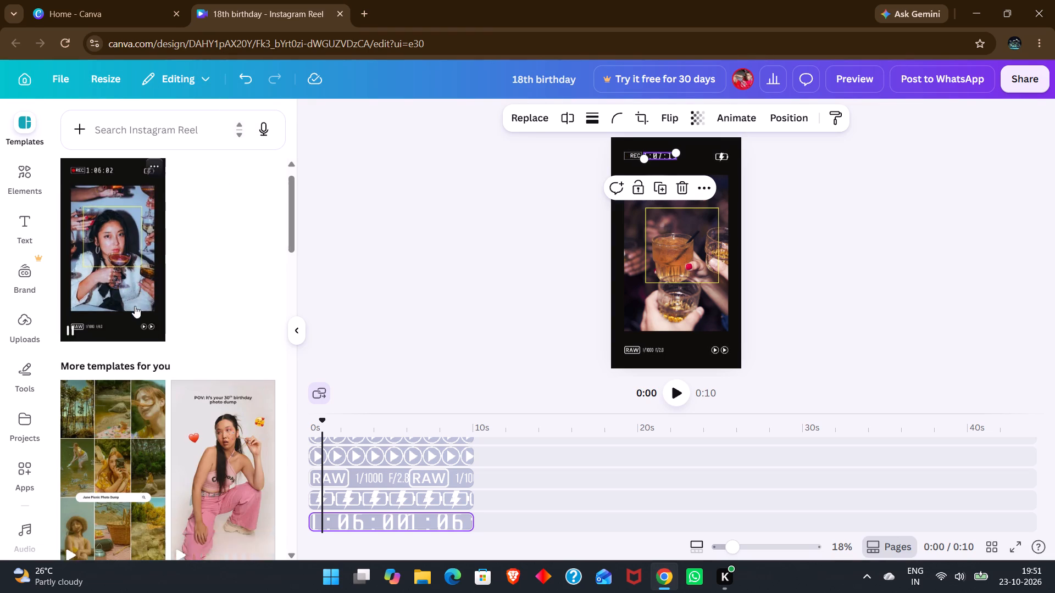
scroll(135, 306, "down", 4)
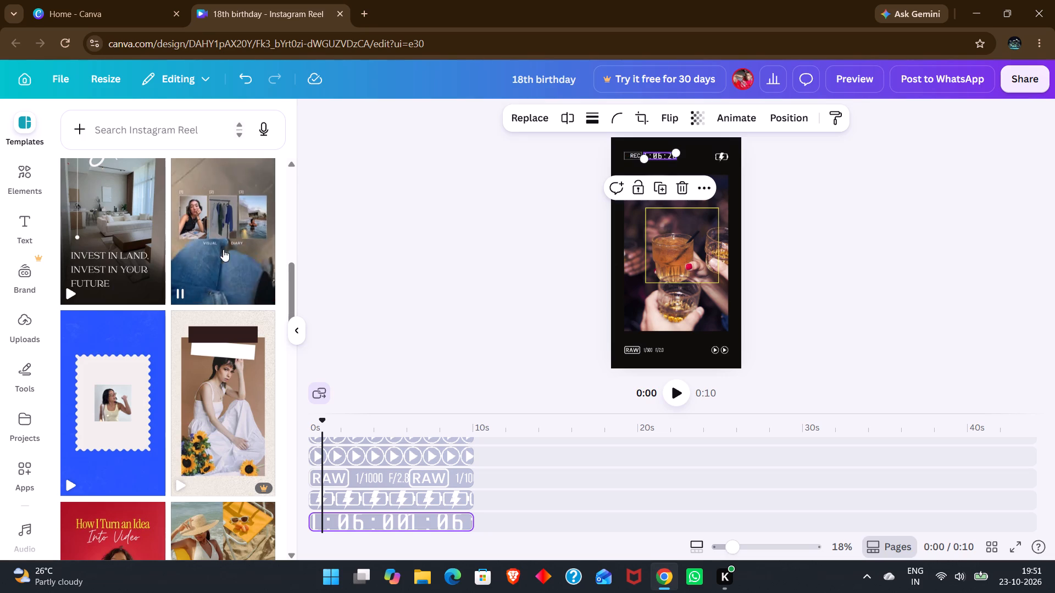
scroll(164, 413, "down", 3)
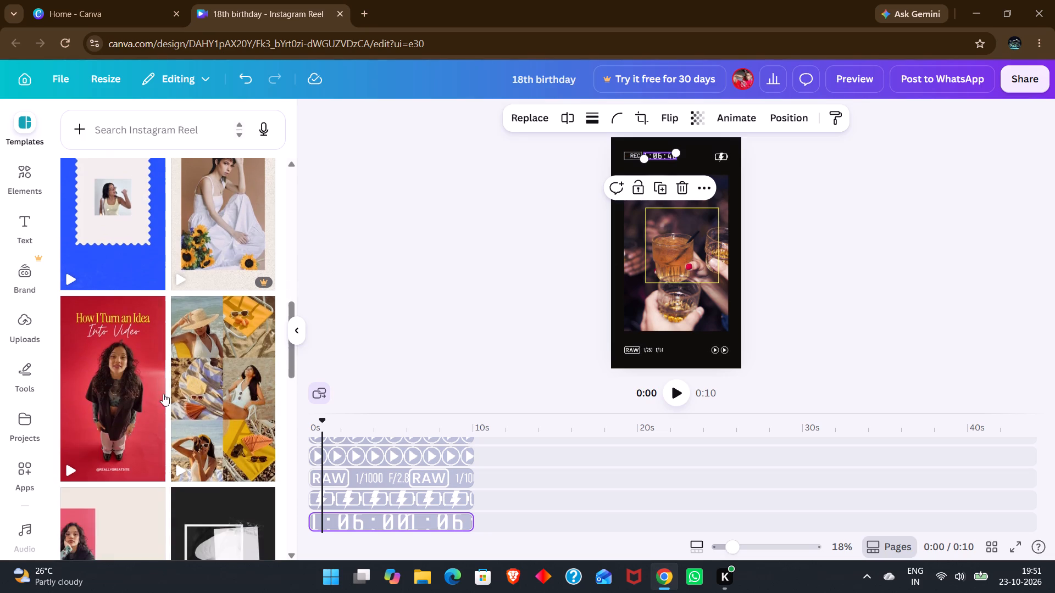
scroll(164, 366, "up", 4)
scroll(184, 202, "up", 6)
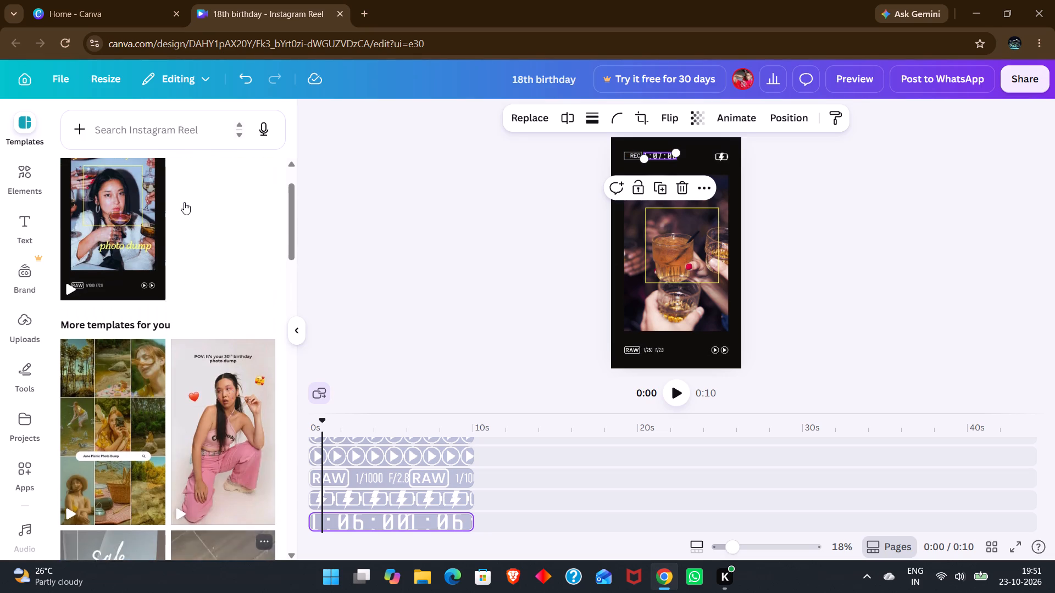
scroll(184, 202, "up", 8)
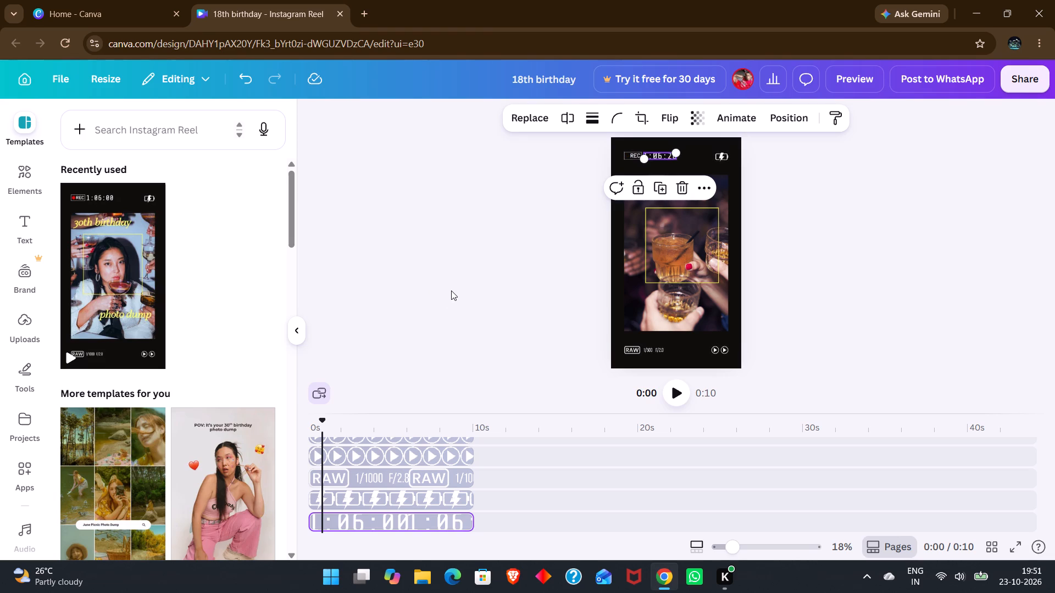
Examine the timeline tracks and the timing of the "photo dump" and "18th birthday" text clips.
left_click(438, 344)
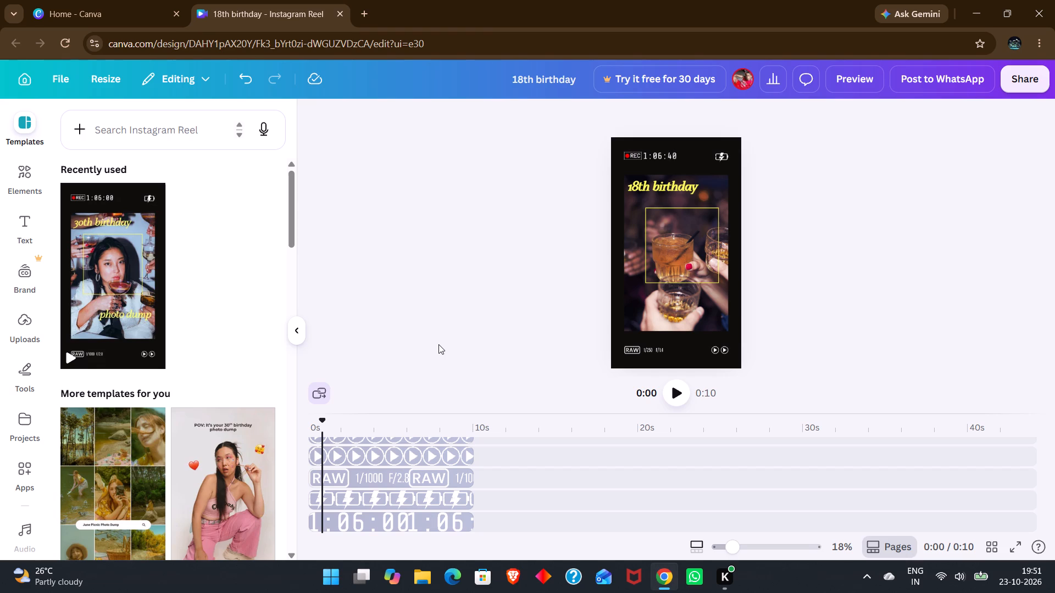
scroll(357, 490, "down", 3)
scroll(411, 479, "down", 3)
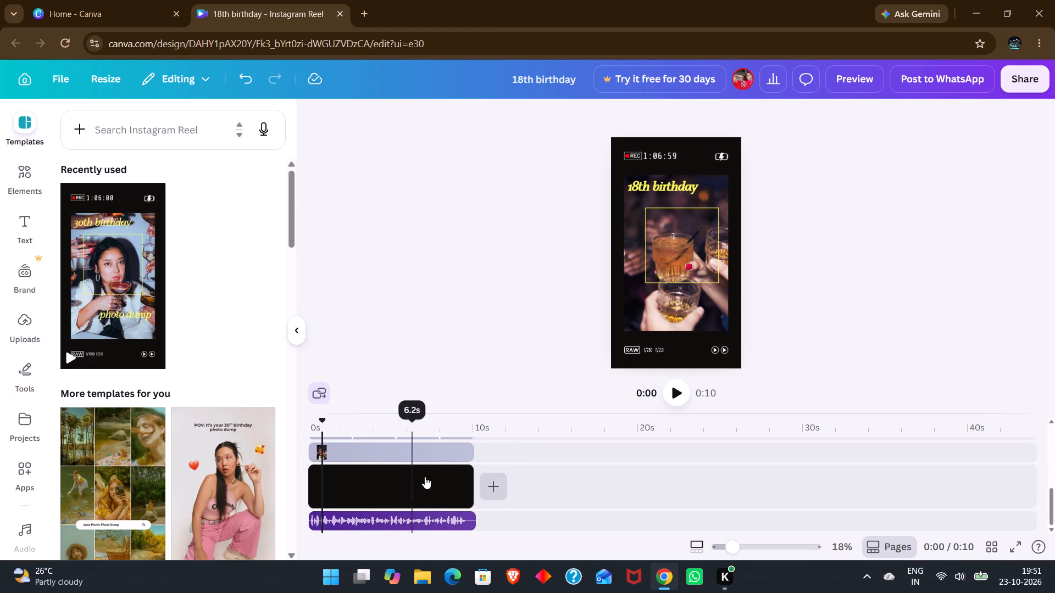
scroll(502, 477, "up", 7)
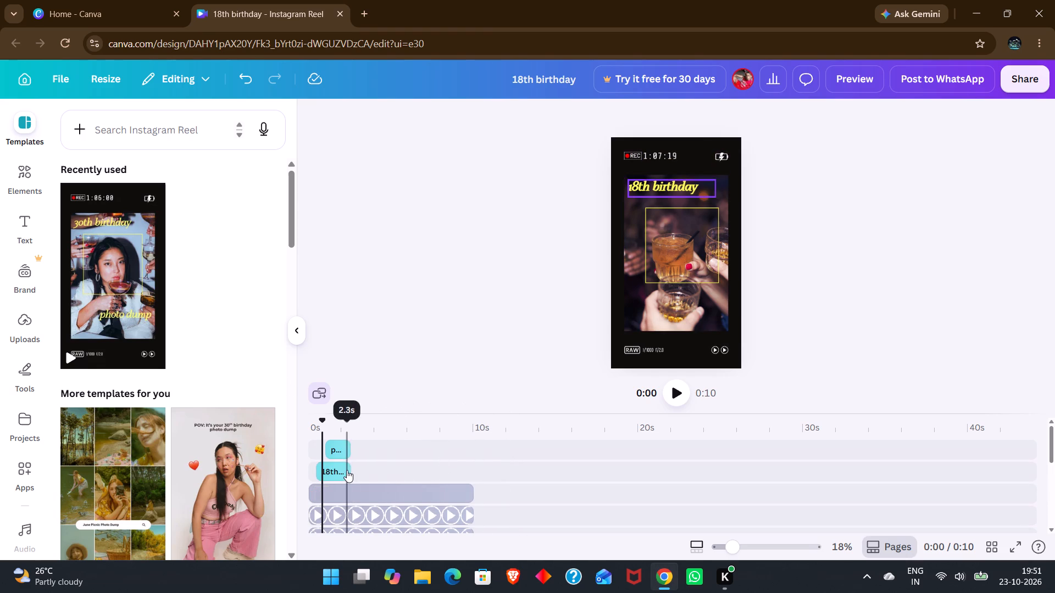
left_click(347, 470)
left_click(340, 451)
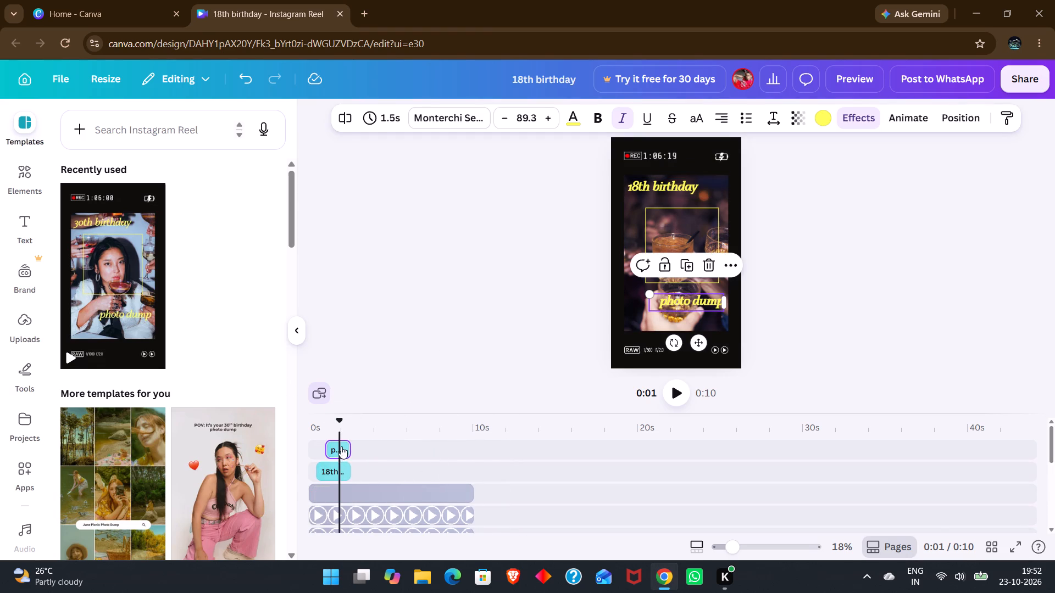
left_click(335, 466)
left_click(333, 449)
left_click(312, 444)
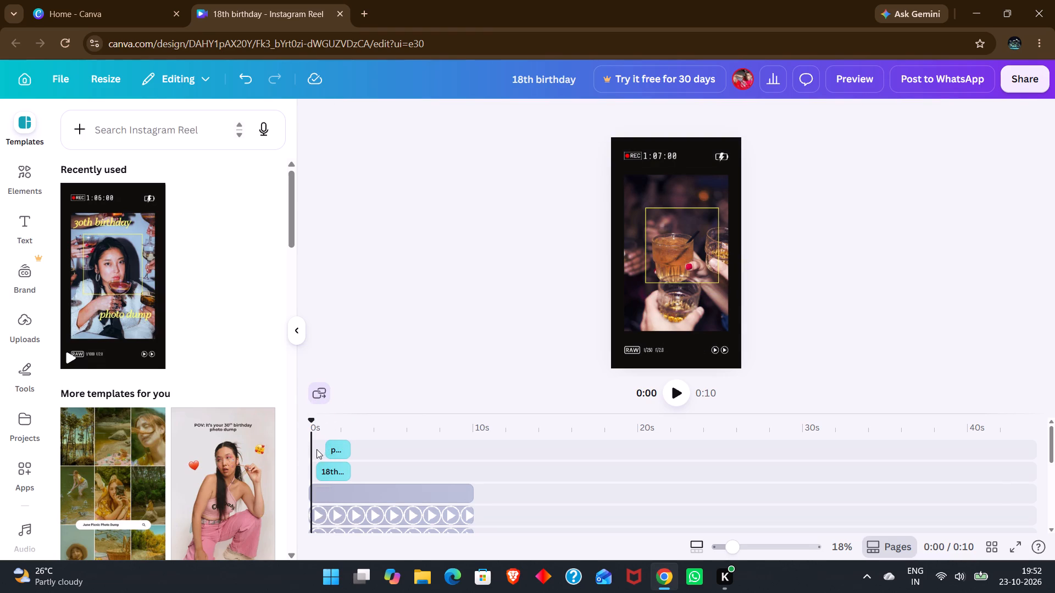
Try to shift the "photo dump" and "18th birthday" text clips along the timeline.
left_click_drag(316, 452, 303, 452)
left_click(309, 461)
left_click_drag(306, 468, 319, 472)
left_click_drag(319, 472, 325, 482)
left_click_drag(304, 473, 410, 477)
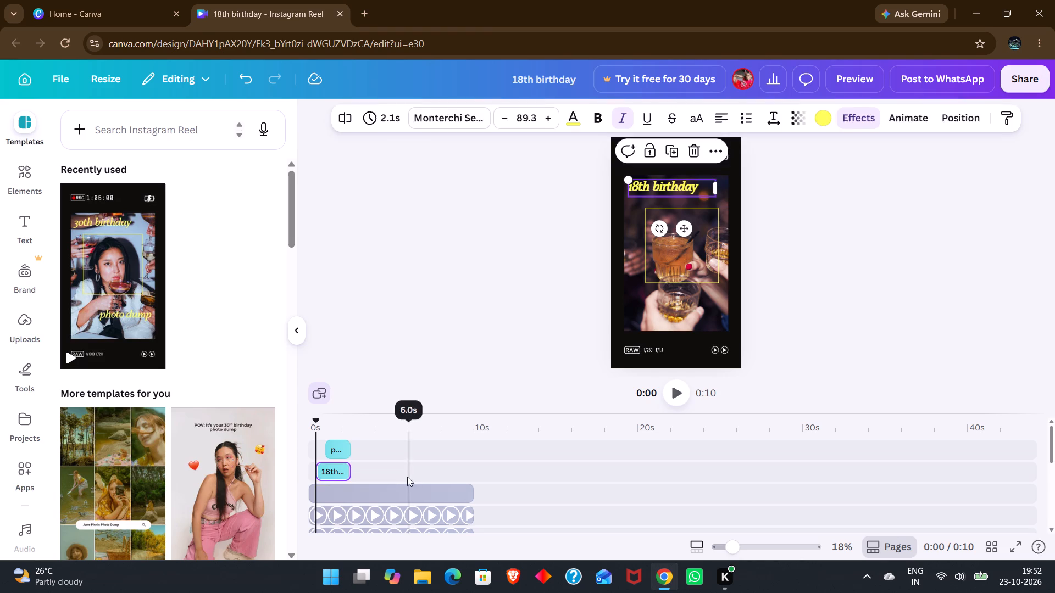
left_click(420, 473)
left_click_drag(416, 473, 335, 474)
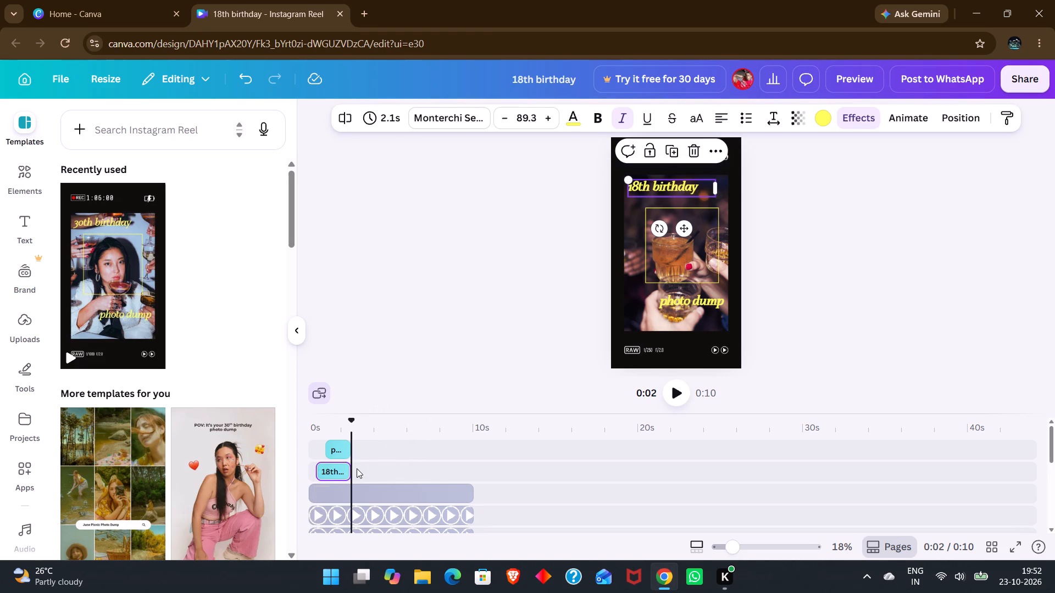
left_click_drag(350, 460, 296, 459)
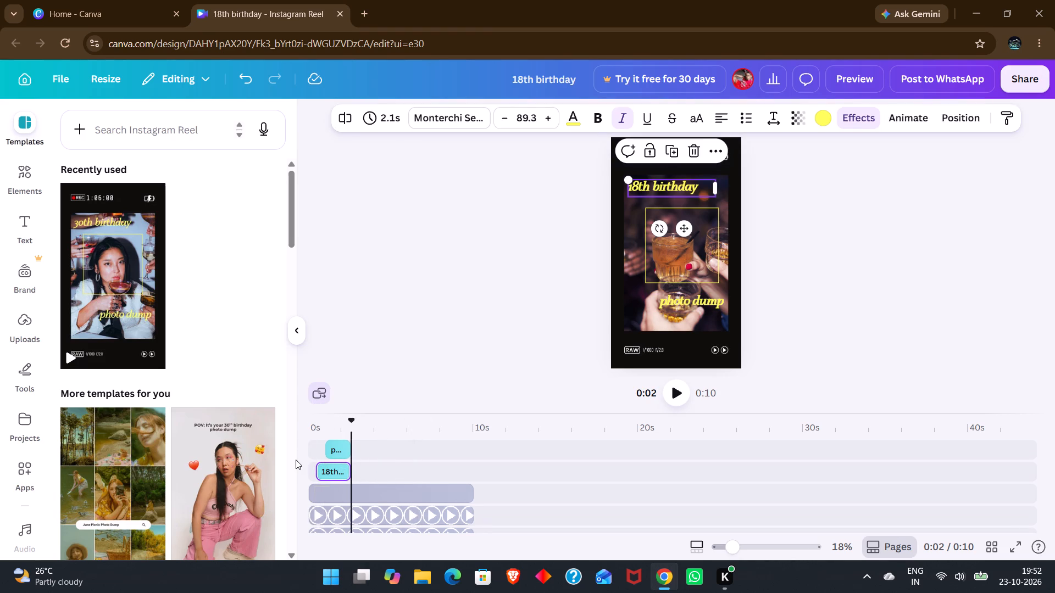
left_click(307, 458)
Move the "photo dump" text clip to the start of the timeline at 0 seconds.
left_click_drag(348, 456, 368, 458)
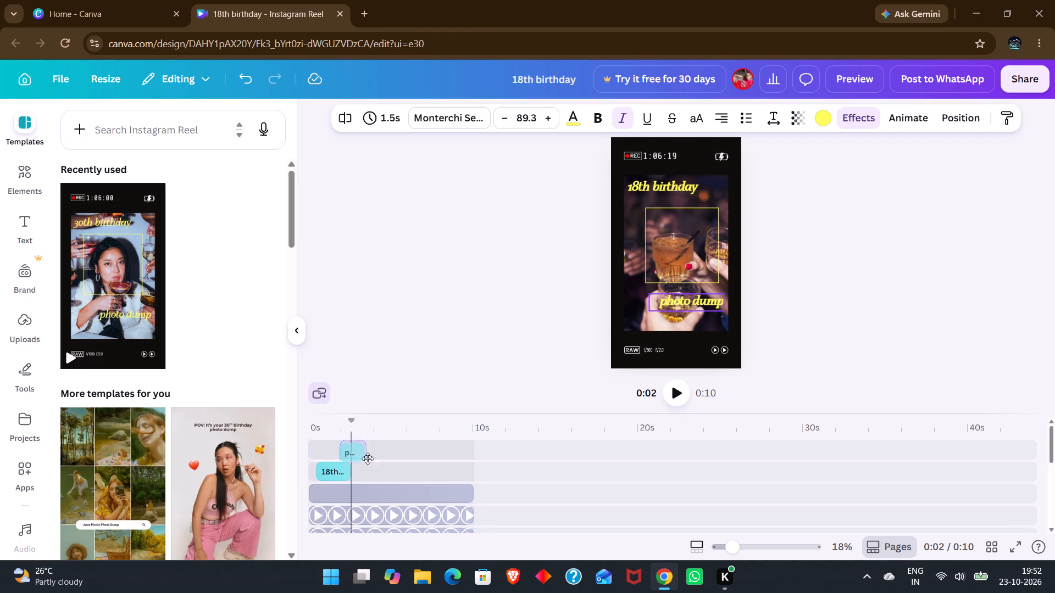
left_click_drag(368, 458, 336, 444)
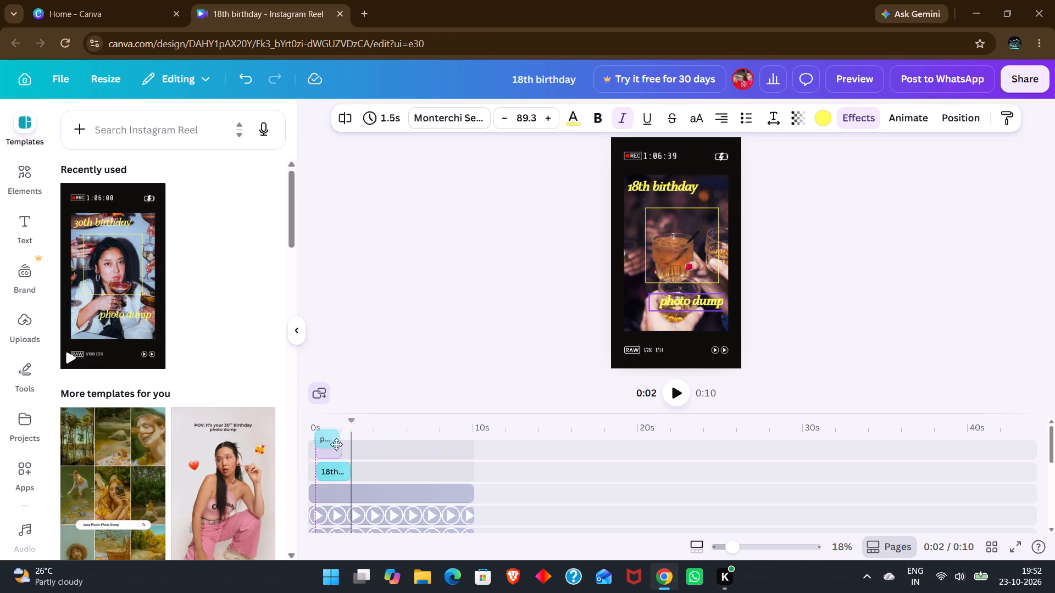
left_click_drag(336, 444, 332, 452)
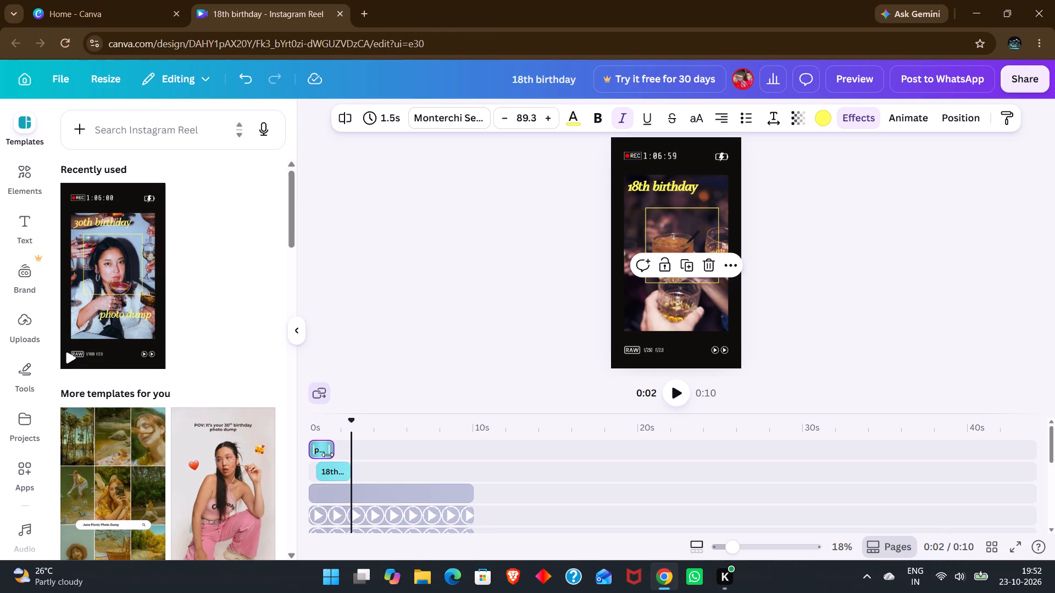
Move the "18th birthday" text clip to 0 seconds, aligning its start with the "photo dump" clip.
left_click(327, 454)
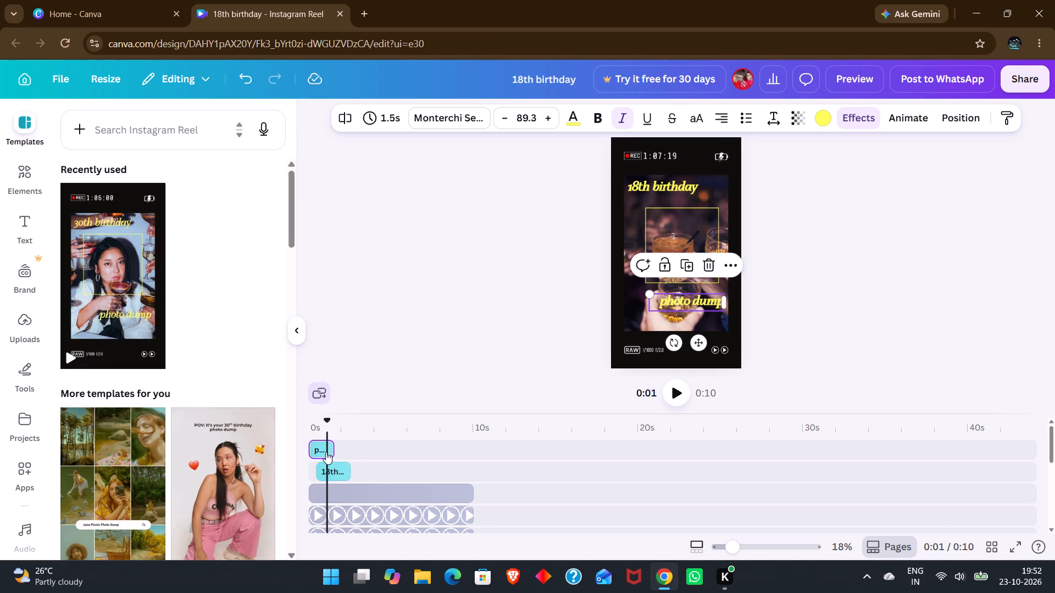
left_click(326, 449)
left_click(337, 468)
left_click(316, 447)
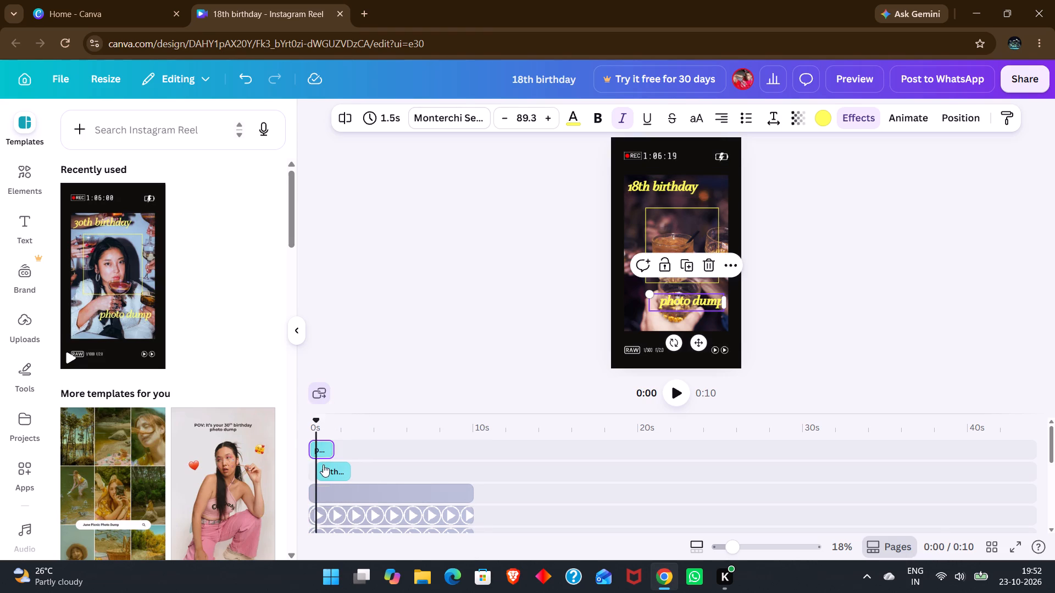
left_click(308, 466)
left_click_drag(327, 471, 313, 472)
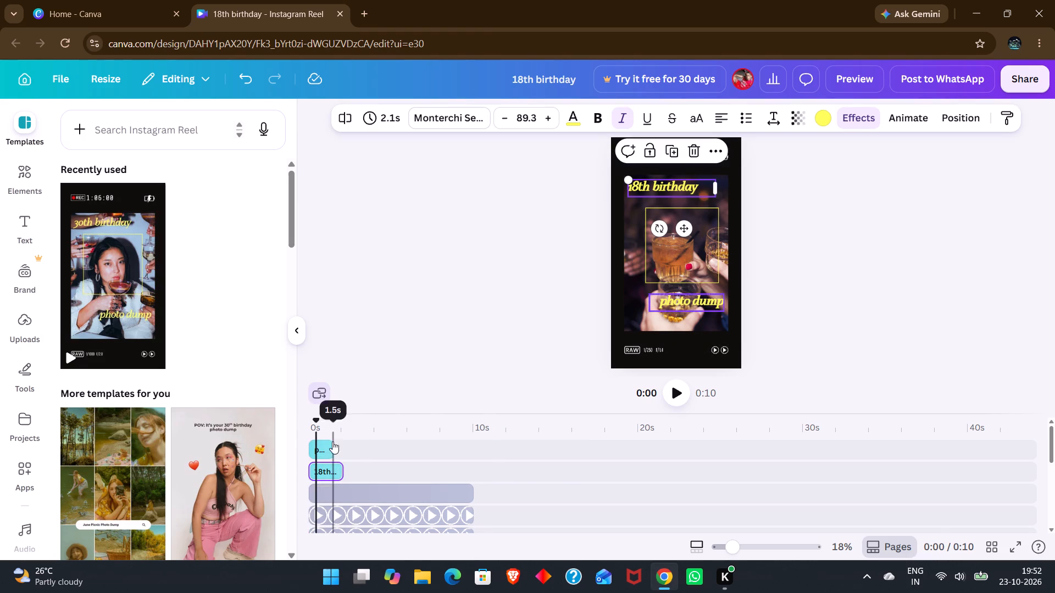